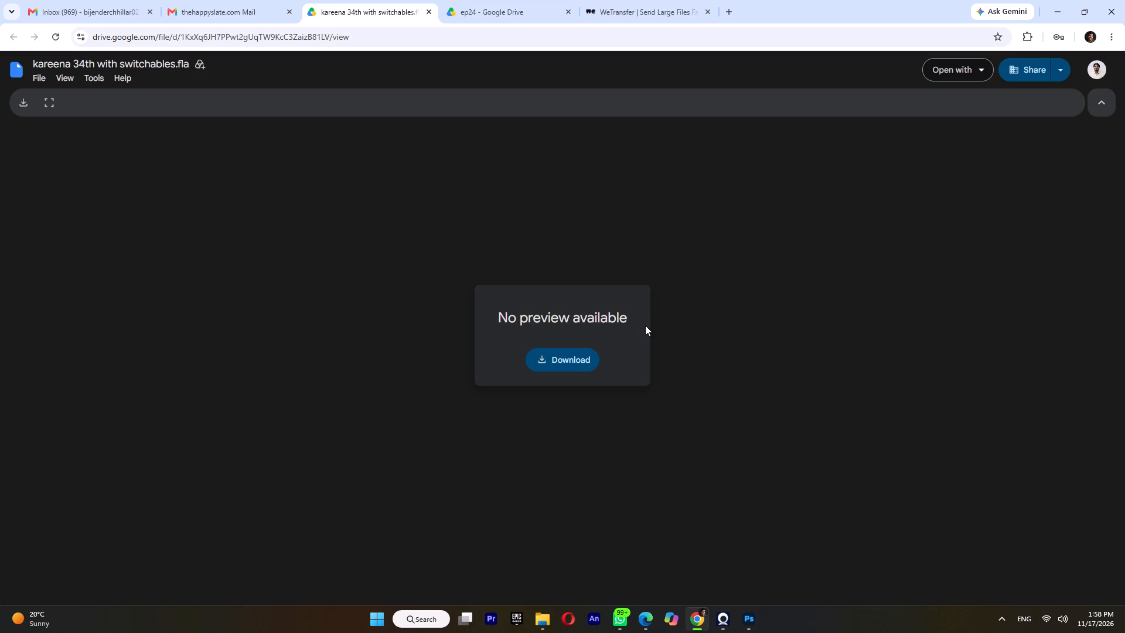
pyautogui.click(575, 358)
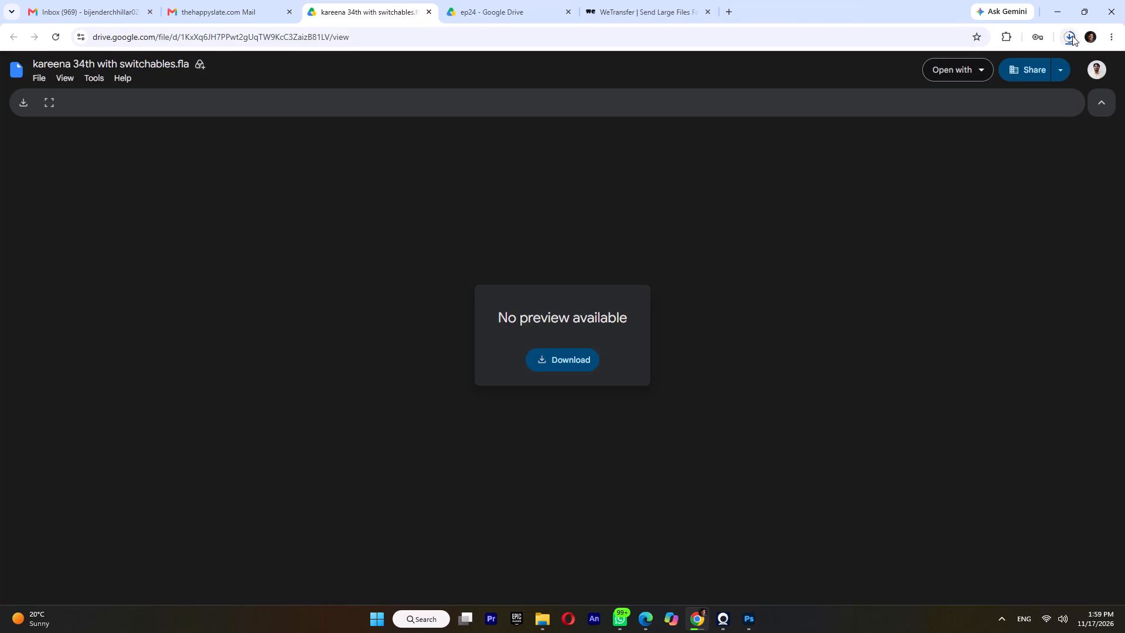
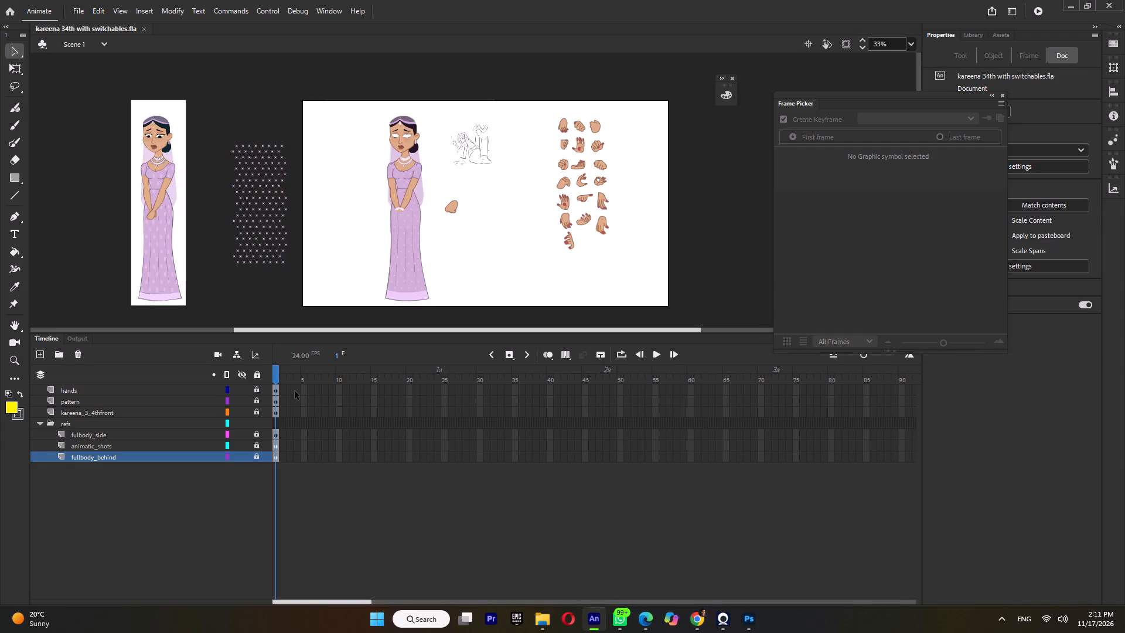
pyautogui.click(109, 437)
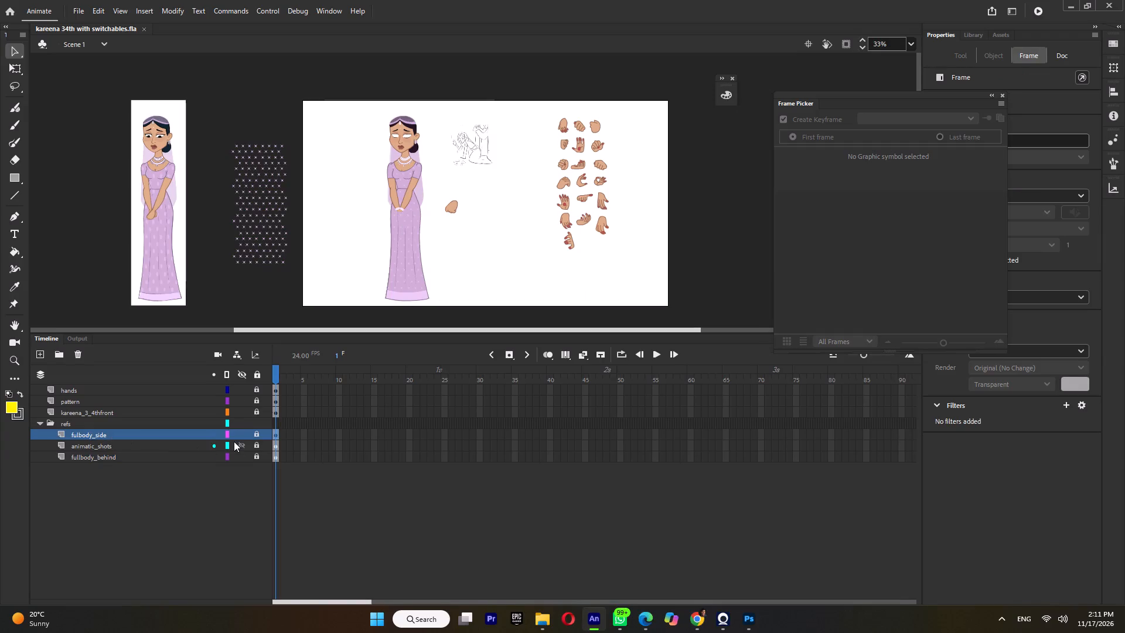
pyautogui.click(241, 423)
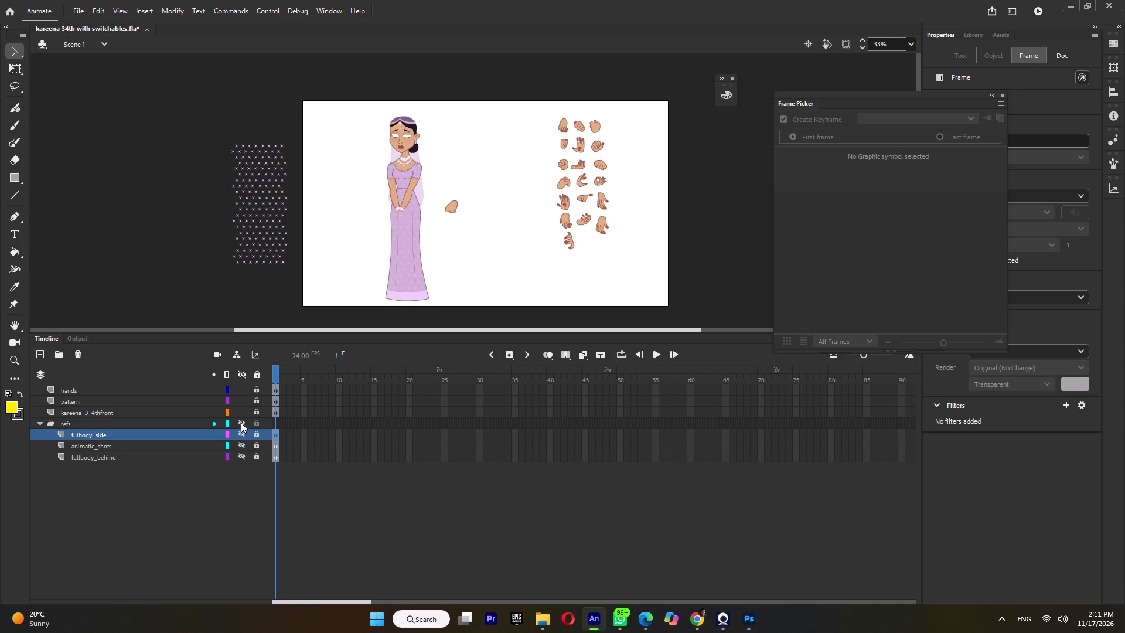
pyautogui.click(241, 423)
pyautogui.click(256, 195)
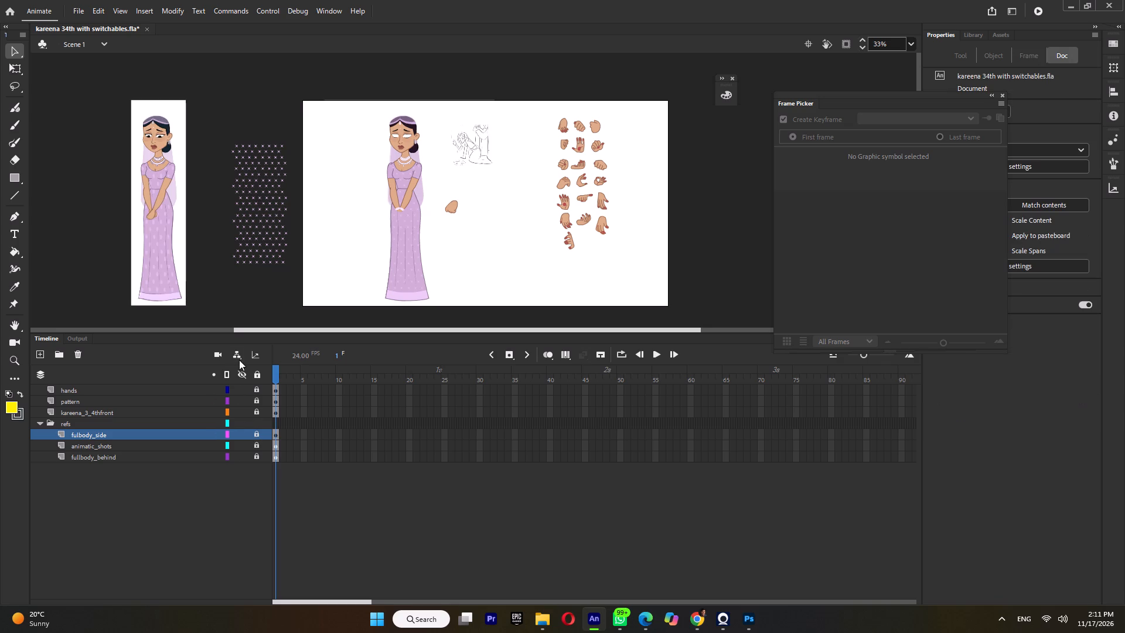
pyautogui.moveTo(258, 387); pyautogui.dragTo(258, 413)
pyautogui.click(240, 389)
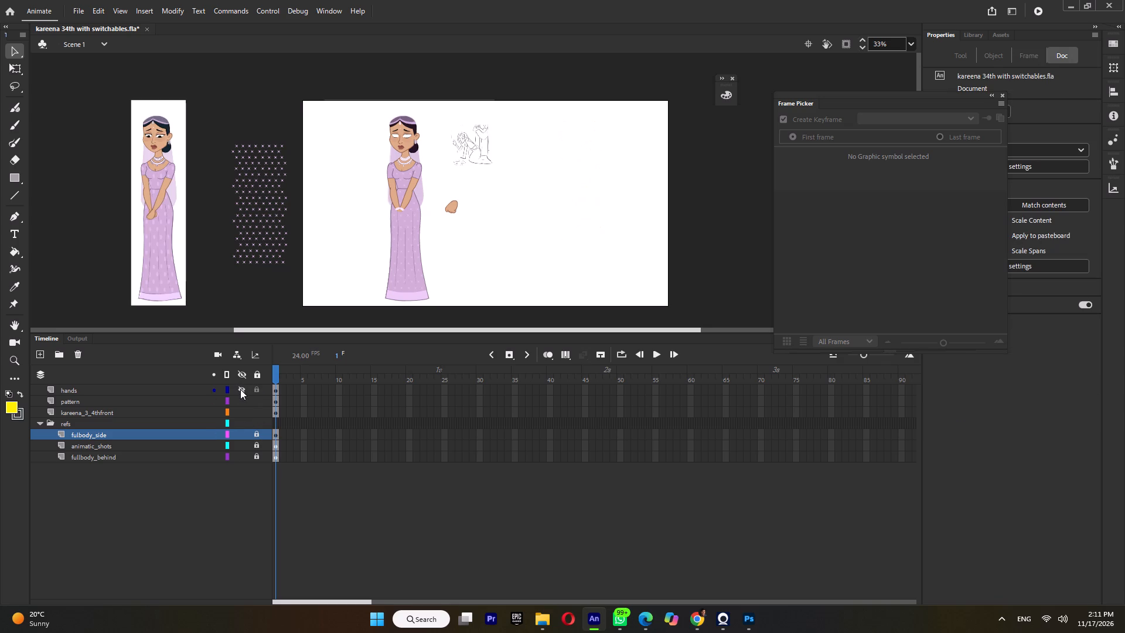
pyautogui.click(240, 389)
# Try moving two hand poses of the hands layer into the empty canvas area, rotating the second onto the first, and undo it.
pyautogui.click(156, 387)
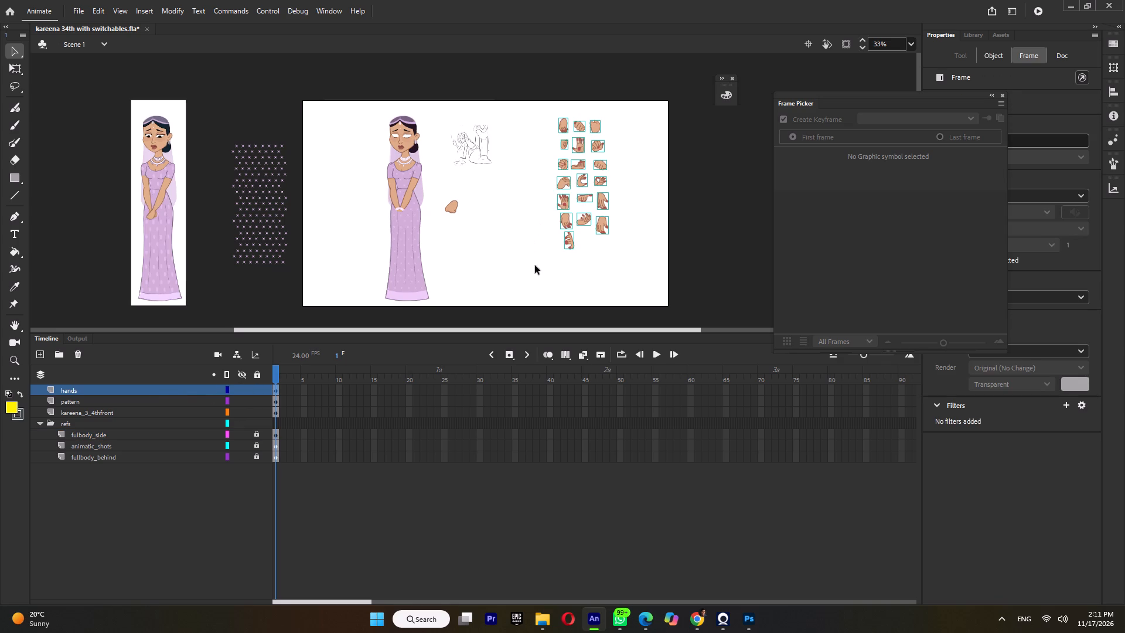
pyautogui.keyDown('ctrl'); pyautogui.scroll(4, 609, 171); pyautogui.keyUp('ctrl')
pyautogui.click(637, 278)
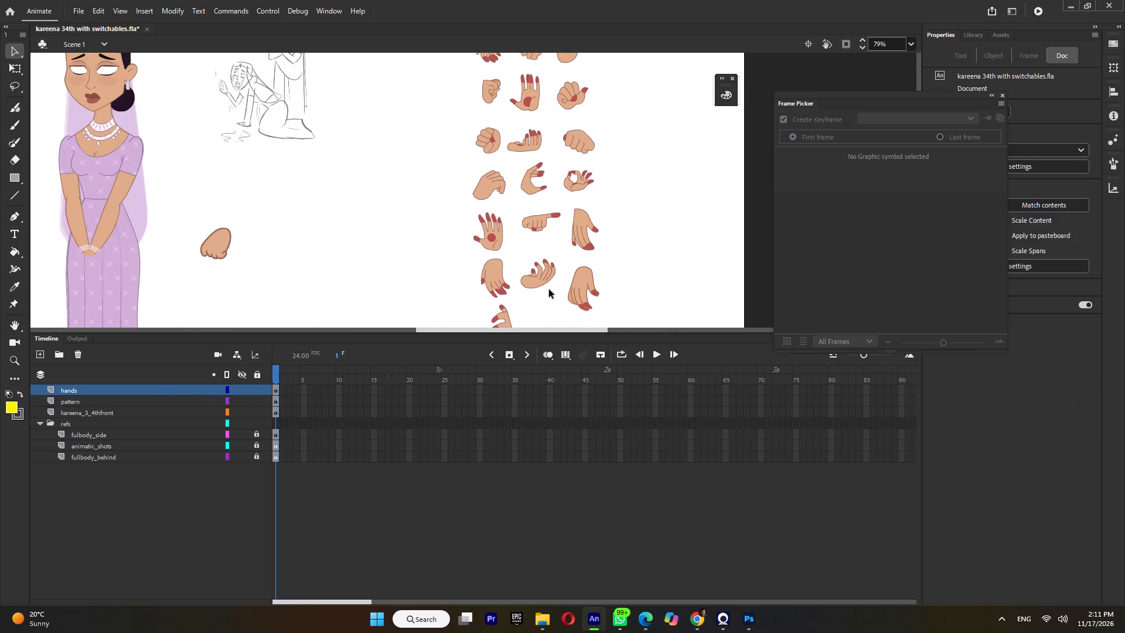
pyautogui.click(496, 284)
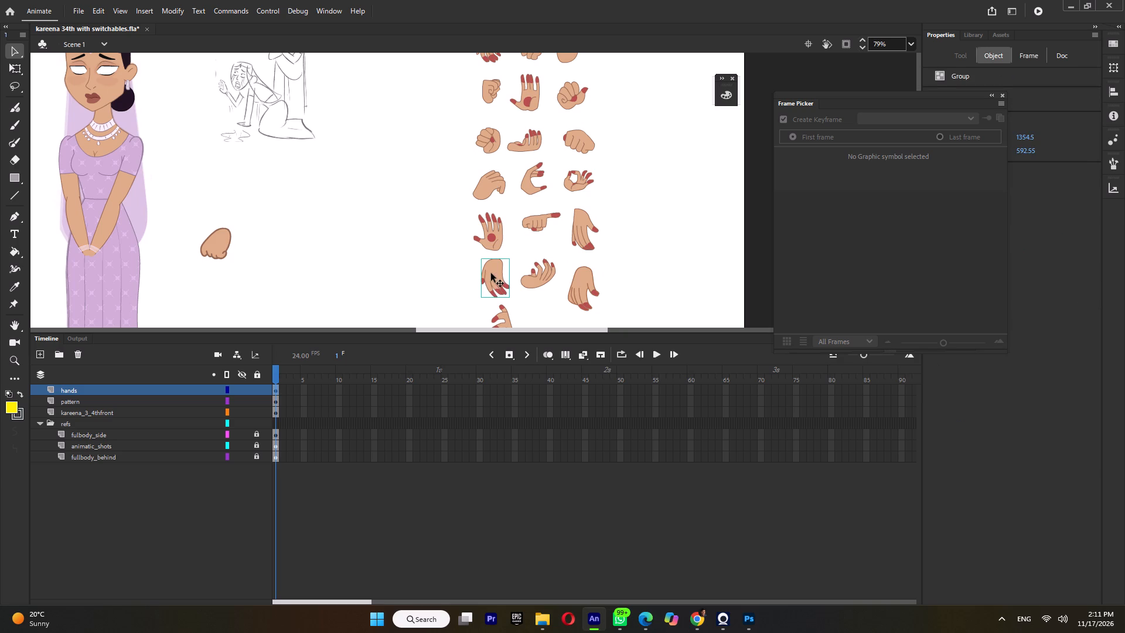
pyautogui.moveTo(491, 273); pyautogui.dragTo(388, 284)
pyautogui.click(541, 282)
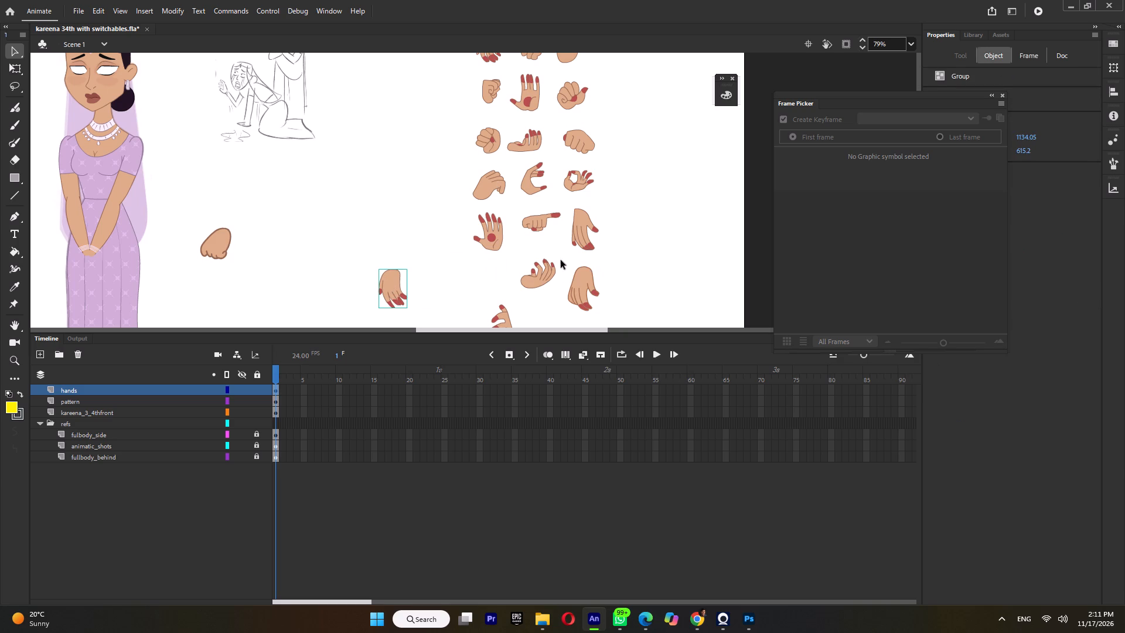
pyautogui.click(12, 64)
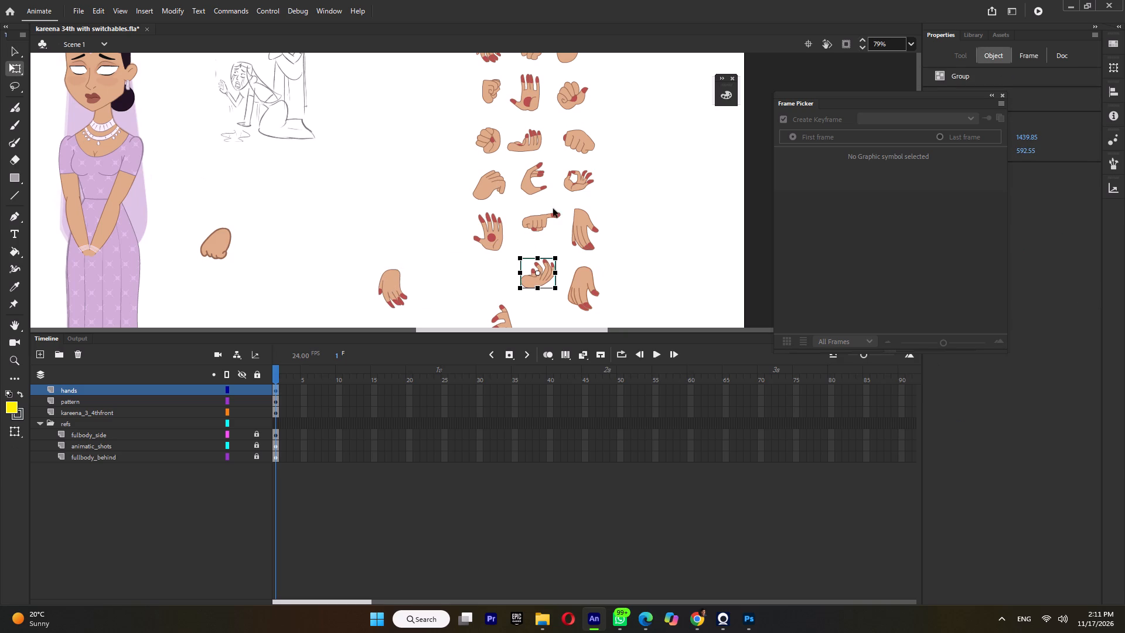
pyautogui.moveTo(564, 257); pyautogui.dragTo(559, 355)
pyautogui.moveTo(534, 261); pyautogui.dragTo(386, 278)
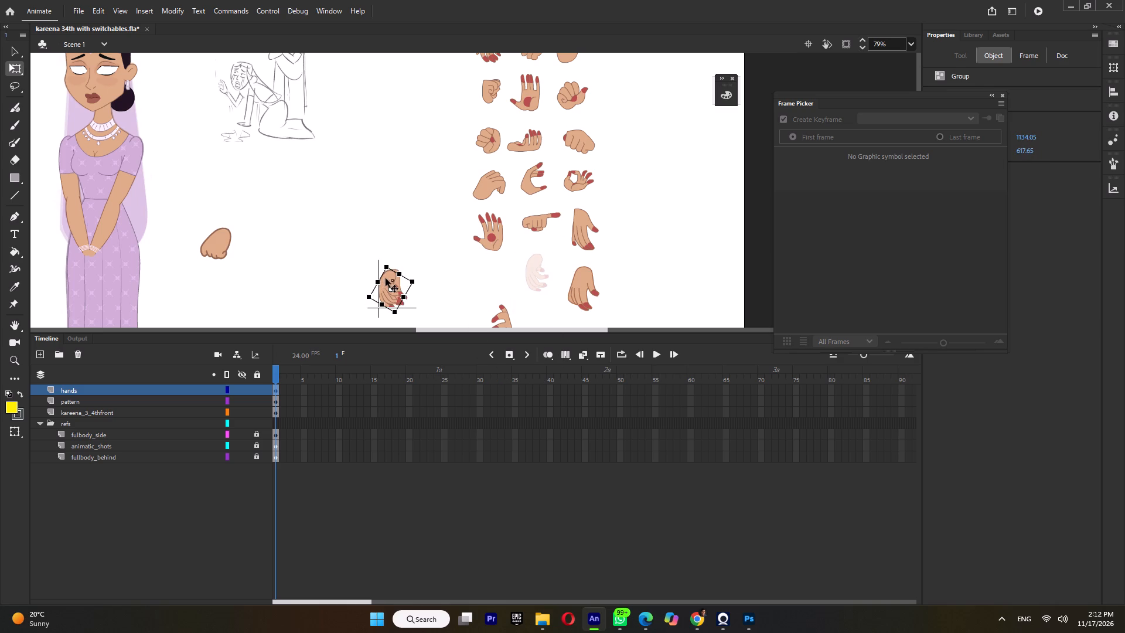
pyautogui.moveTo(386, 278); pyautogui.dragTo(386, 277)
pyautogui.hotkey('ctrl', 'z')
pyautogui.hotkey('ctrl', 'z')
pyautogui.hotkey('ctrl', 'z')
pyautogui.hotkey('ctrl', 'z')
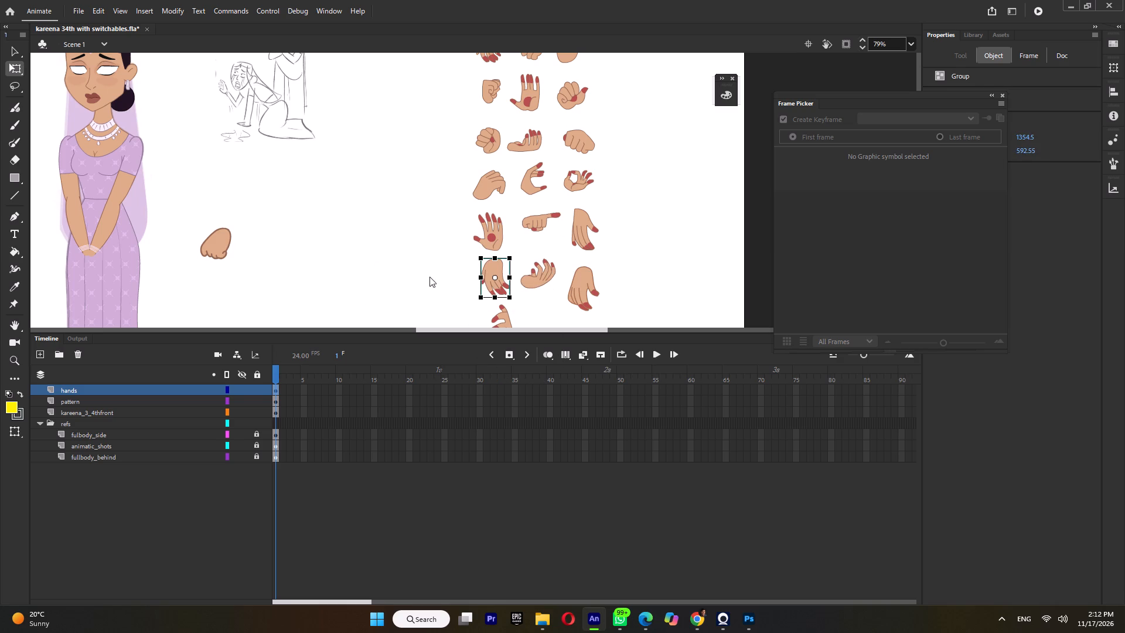
# Duplicate the hands layer as a working copy and hide the original hands layer.
pyautogui.rightClick(77, 392)
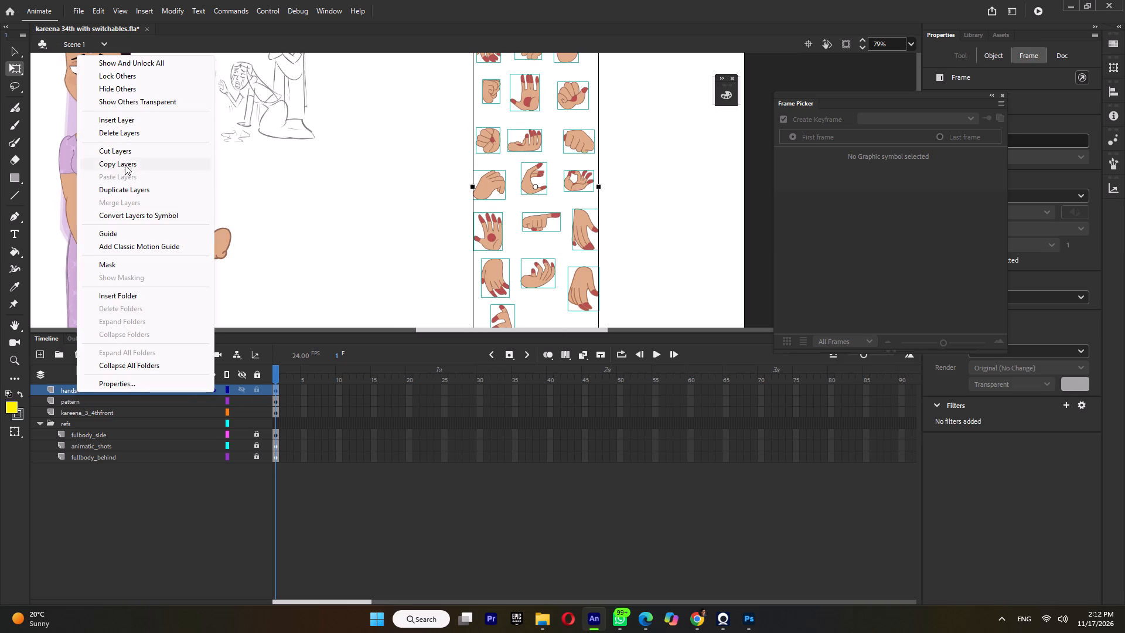
pyautogui.click(125, 193)
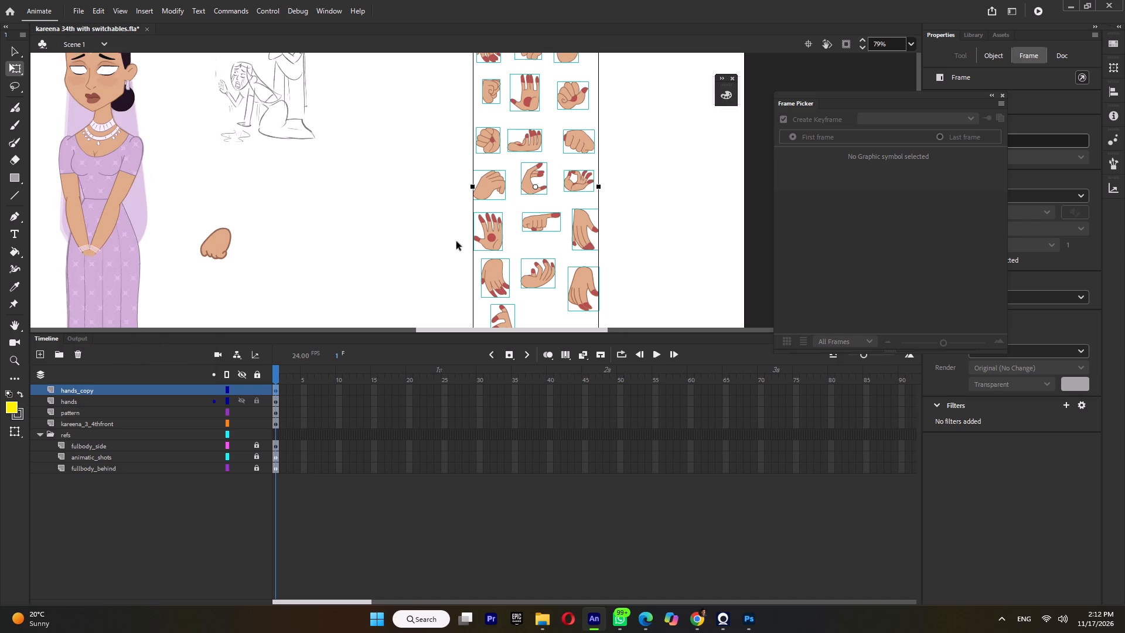
pyautogui.click(240, 399)
# Move the downward-facing hand pose from the copied layer into the empty area and align the loose nail-less hand over it.
pyautogui.click(438, 260)
pyautogui.moveTo(493, 281); pyautogui.dragTo(398, 281)
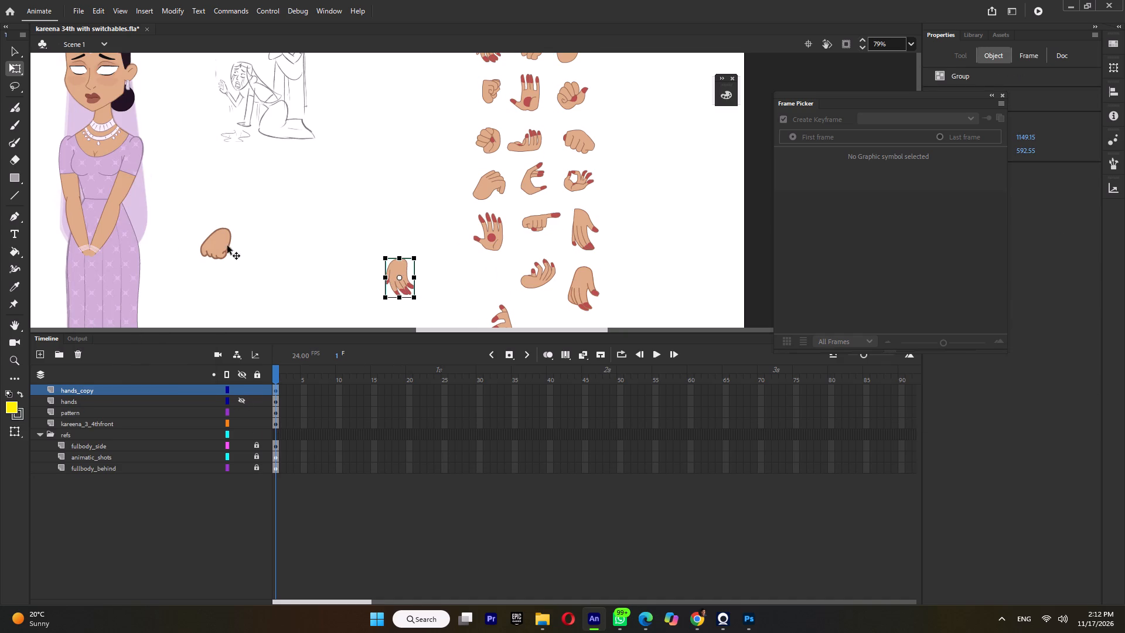
pyautogui.moveTo(213, 245); pyautogui.dragTo(391, 271)
pyautogui.keyDown('ctrl'); pyautogui.scroll(5, 398, 270); pyautogui.keyUp('ctrl')
pyautogui.moveTo(347, 269); pyautogui.dragTo(354, 284)
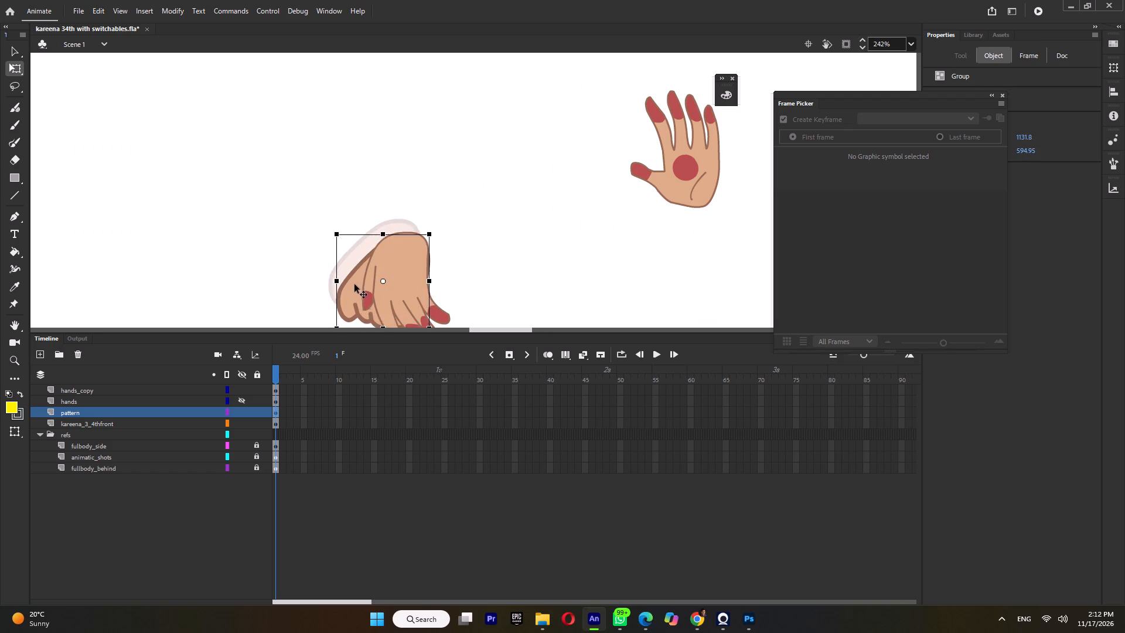
pyautogui.moveTo(354, 284); pyautogui.dragTo(355, 281)
# Rotate the open-palm hand pose so its fingers point down and align it over the stacked hands.
pyautogui.keyDown('ctrl'); pyautogui.scroll(-4, 407, 216); pyautogui.keyUp('ctrl')
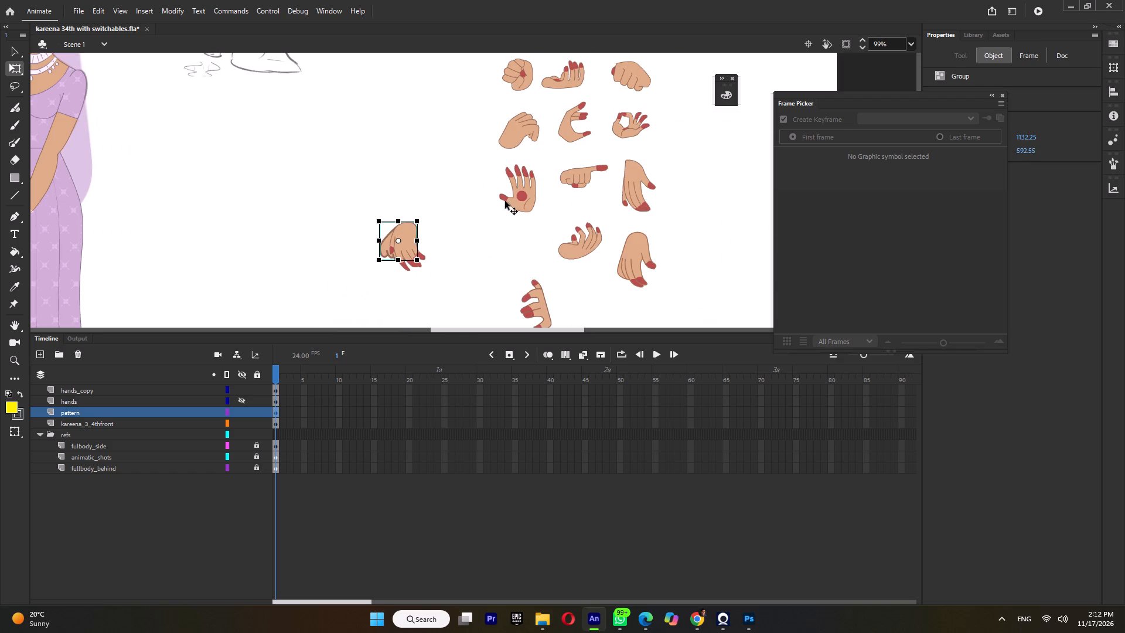
pyautogui.click(525, 198)
pyautogui.moveTo(545, 163); pyautogui.dragTo(555, 228)
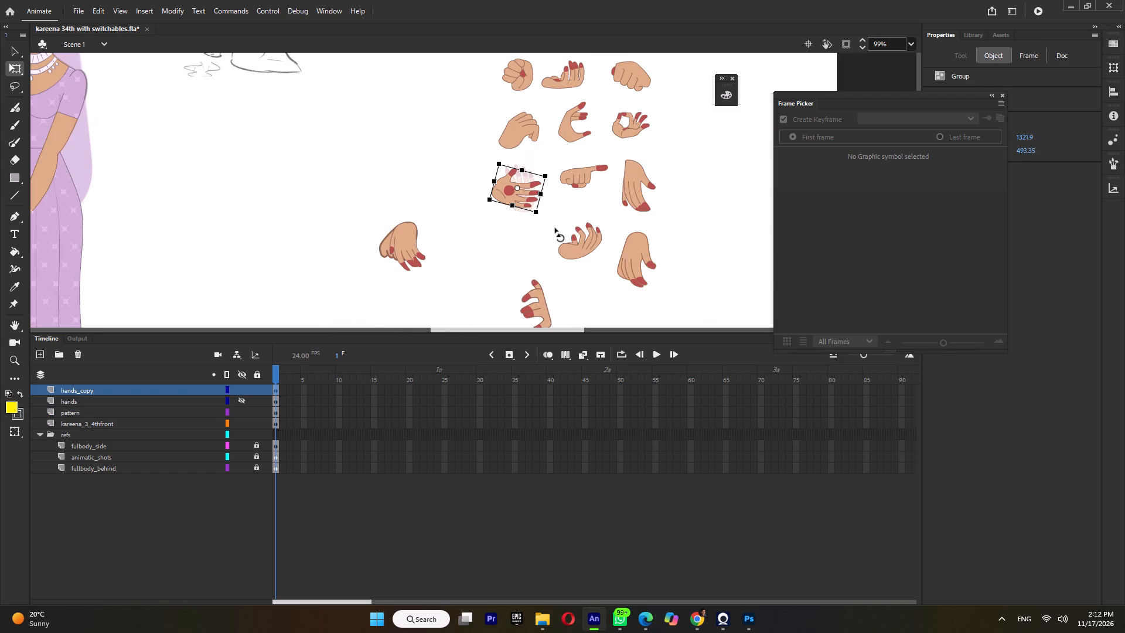
pyautogui.moveTo(555, 228); pyautogui.dragTo(462, 241)
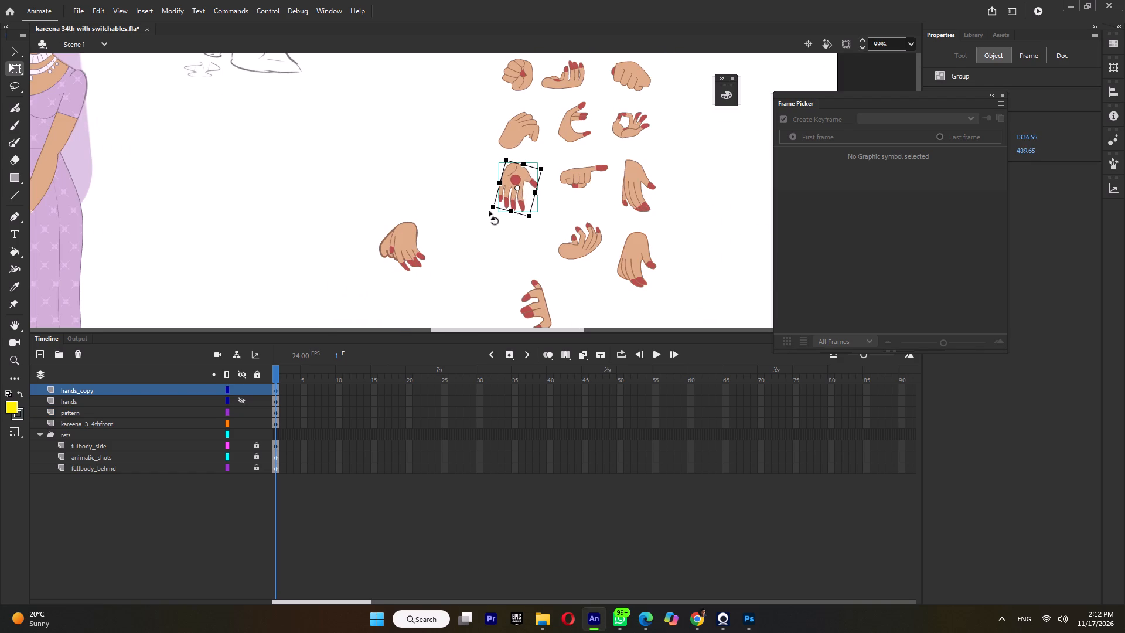
pyautogui.moveTo(520, 175); pyautogui.dragTo(411, 231)
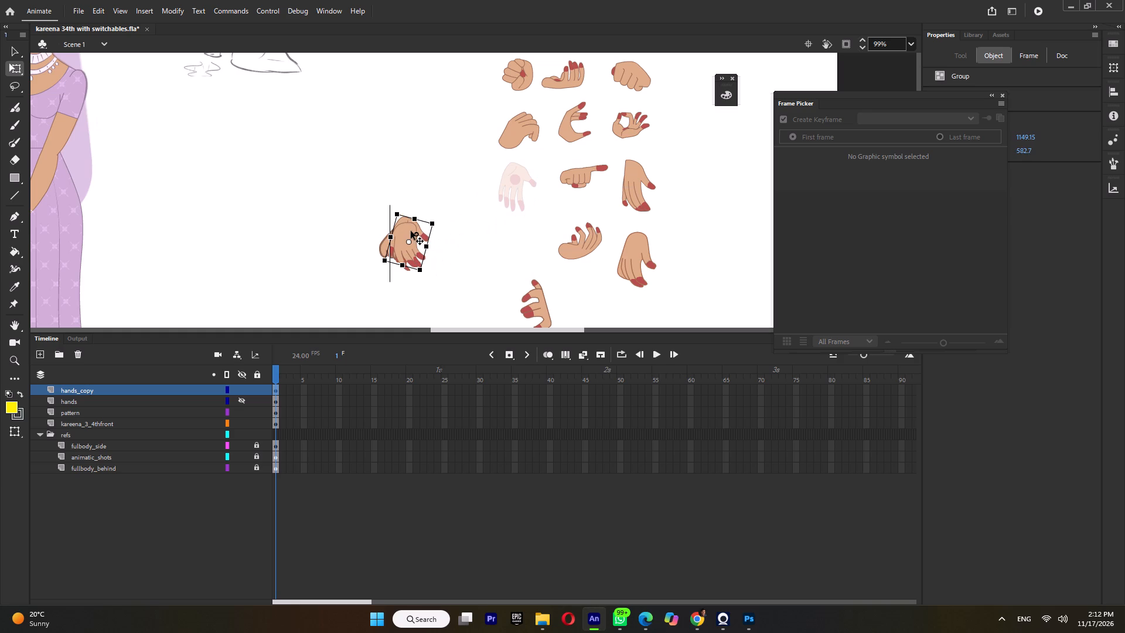
pyautogui.moveTo(411, 231); pyautogui.dragTo(411, 236)
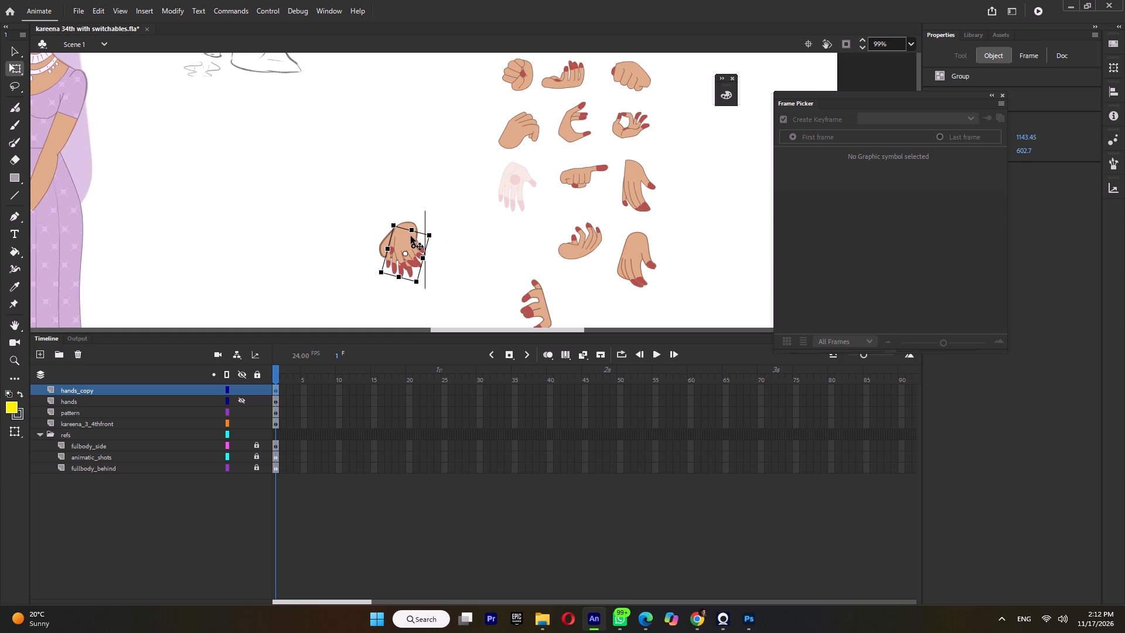
pyautogui.moveTo(411, 236); pyautogui.dragTo(411, 233)
pyautogui.press('Down')
pyautogui.press('Down')
pyautogui.press('Down')
pyautogui.press('Down')
pyautogui.press('Down')
pyautogui.press('Down')
pyautogui.press('Down')
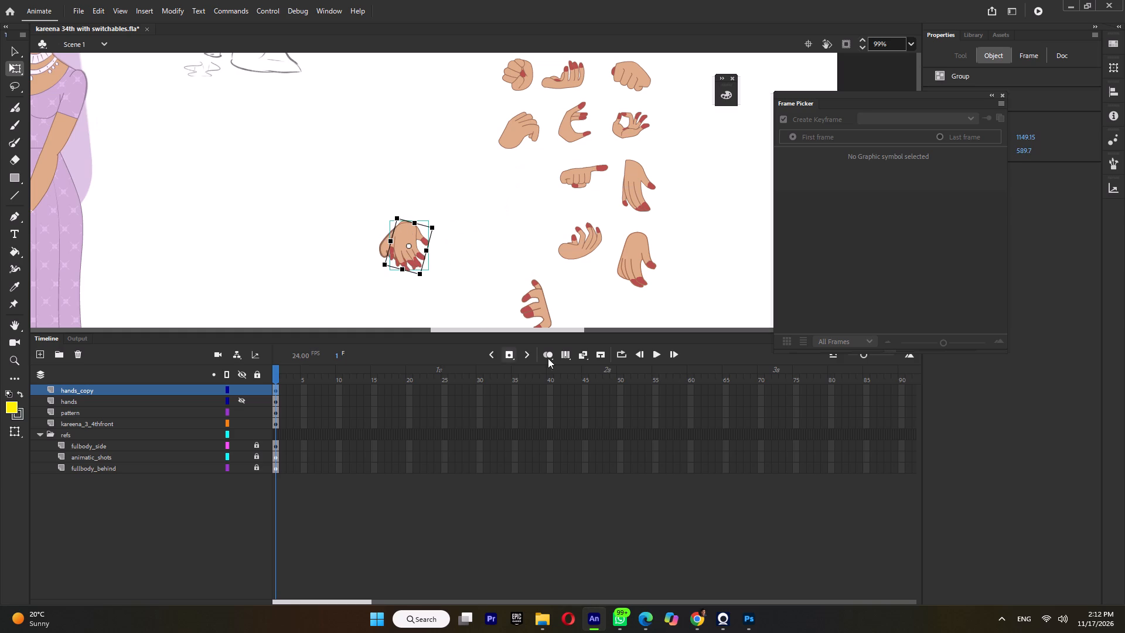
pyautogui.press('Up')
# Rotate the upturned hand with curled fingers so its fingers point downward and align it over the stacked hands.
pyautogui.click(572, 255)
pyautogui.moveTo(584, 251); pyautogui.dragTo(512, 254)
pyautogui.moveTo(538, 262); pyautogui.dragTo(443, 312)
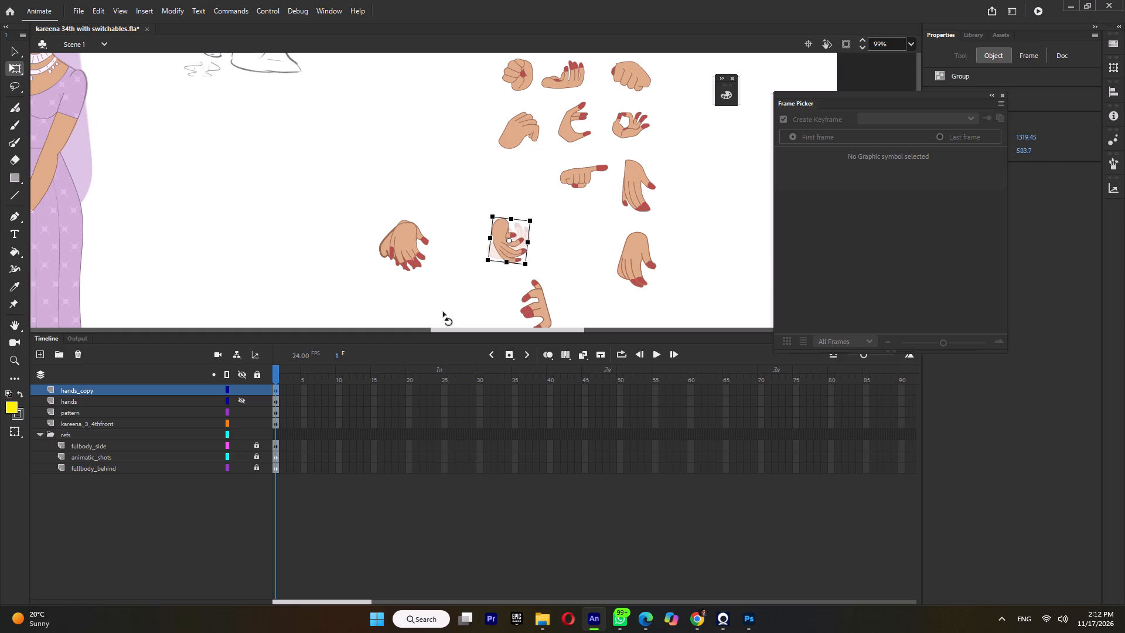
pyautogui.moveTo(443, 312); pyautogui.dragTo(428, 297)
pyautogui.moveTo(505, 230); pyautogui.dragTo(406, 230)
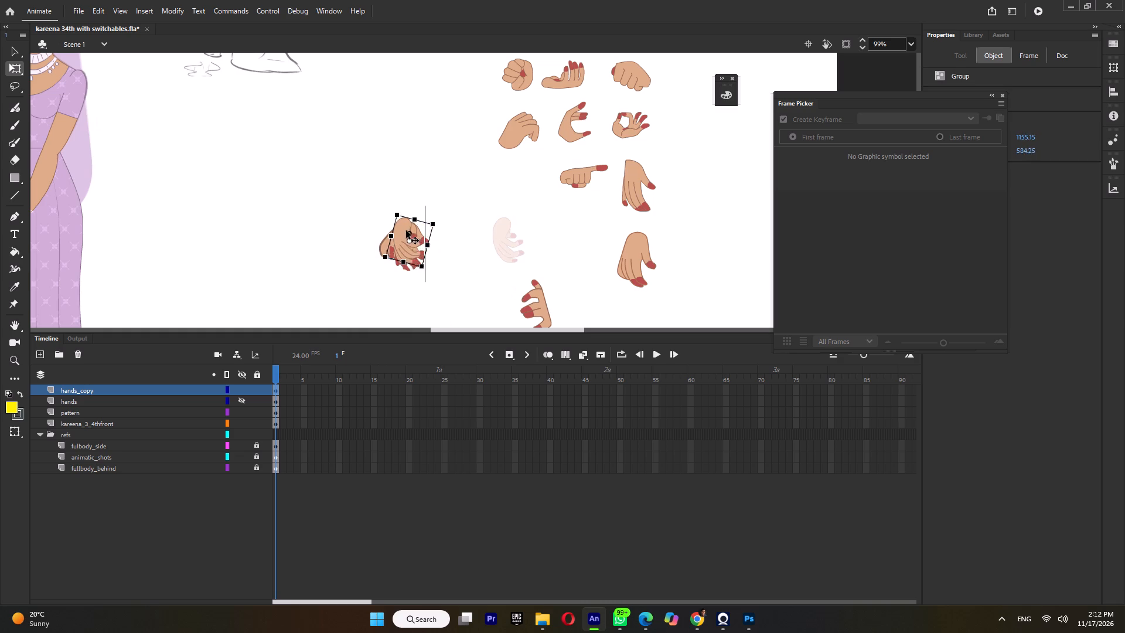
pyautogui.moveTo(406, 230); pyautogui.dragTo(407, 235)
# Flip the pointing hand horizontally, rotate it so the index finger points down, and align it over the stacked hands.
pyautogui.click(575, 172)
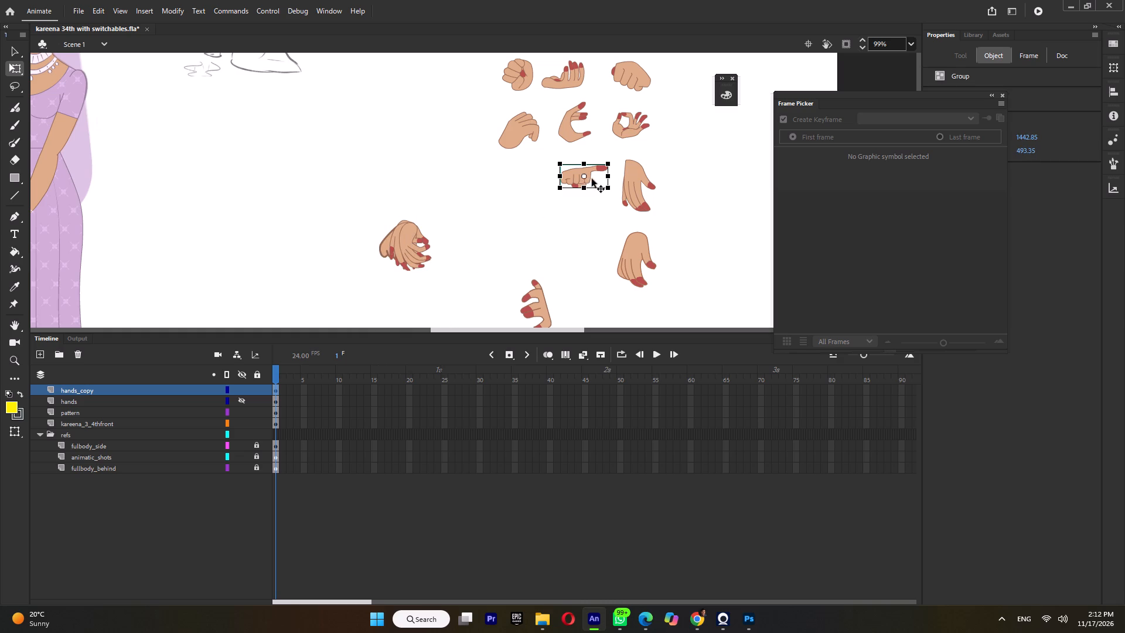
pyautogui.rightClick(584, 180)
pyautogui.click(621, 373)
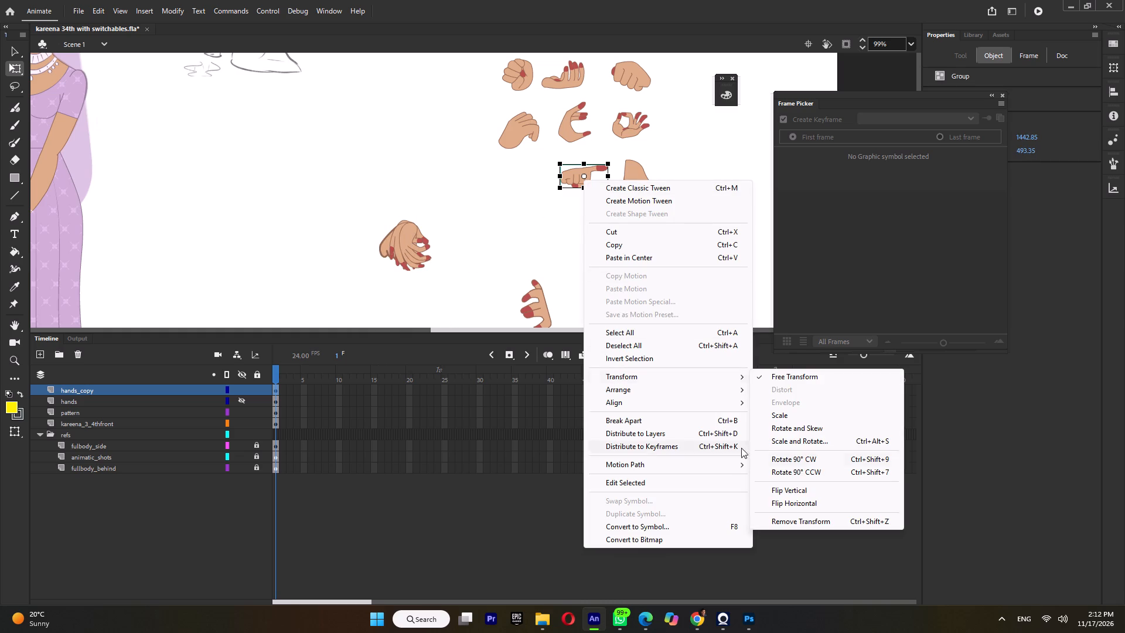
pyautogui.click(795, 499)
pyautogui.moveTo(613, 162); pyautogui.dragTo(578, 128)
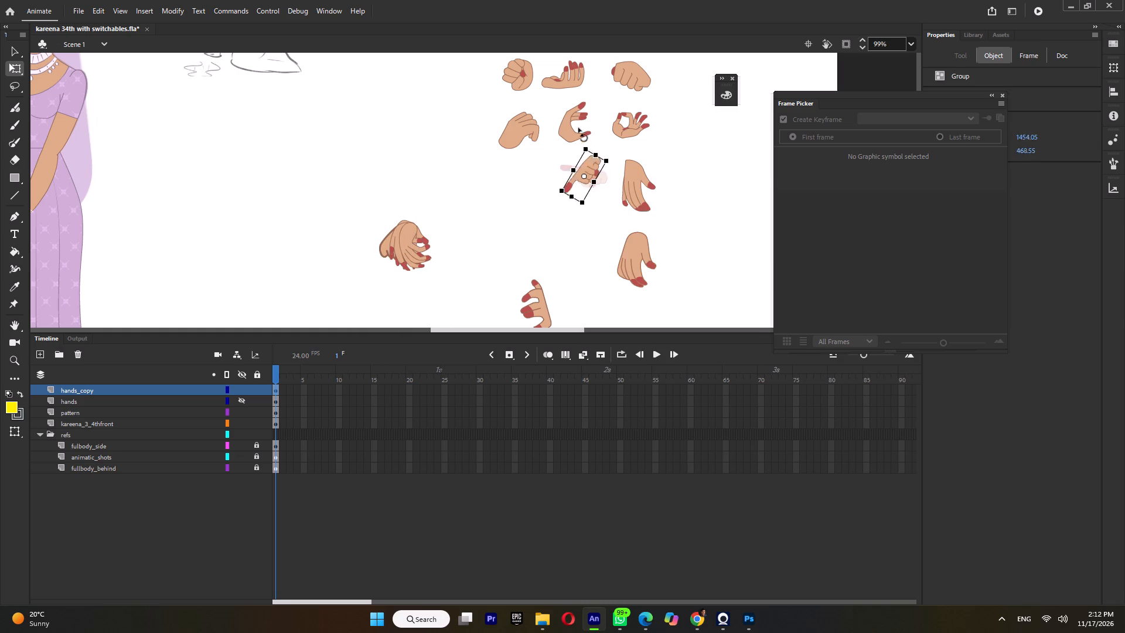
pyautogui.moveTo(578, 128); pyautogui.dragTo(554, 124)
pyautogui.moveTo(582, 165); pyautogui.dragTo(411, 233)
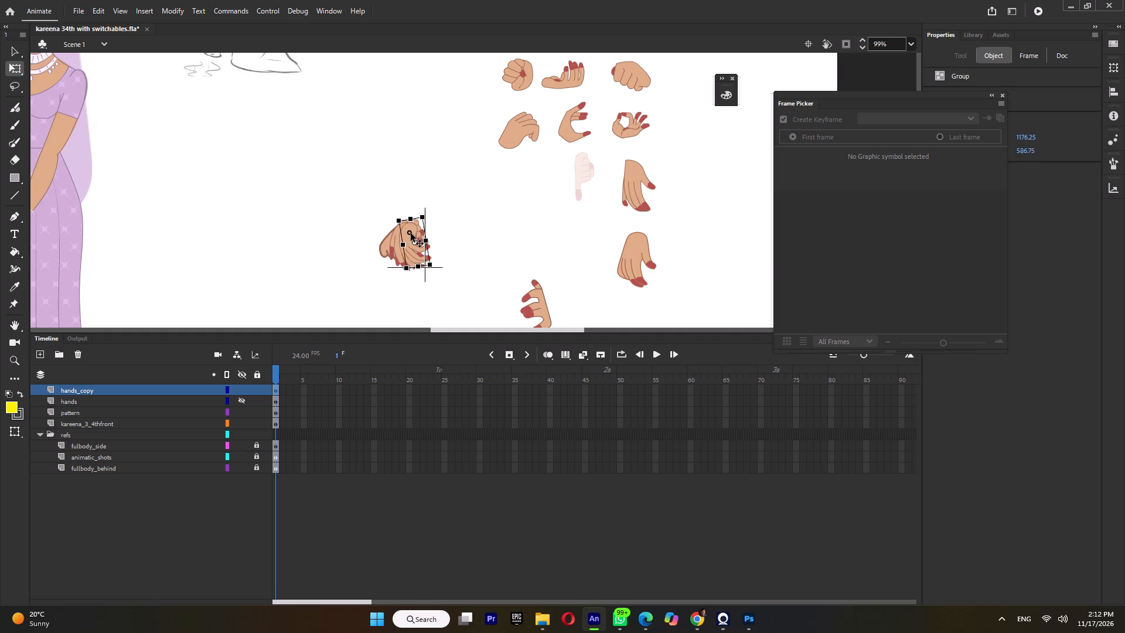
pyautogui.moveTo(411, 233); pyautogui.dragTo(407, 236)
# Flip the upper of the two remaining downward-facing hands horizontally and place it over the stacked hands.
pyautogui.click(623, 190)
pyautogui.rightClick(628, 190)
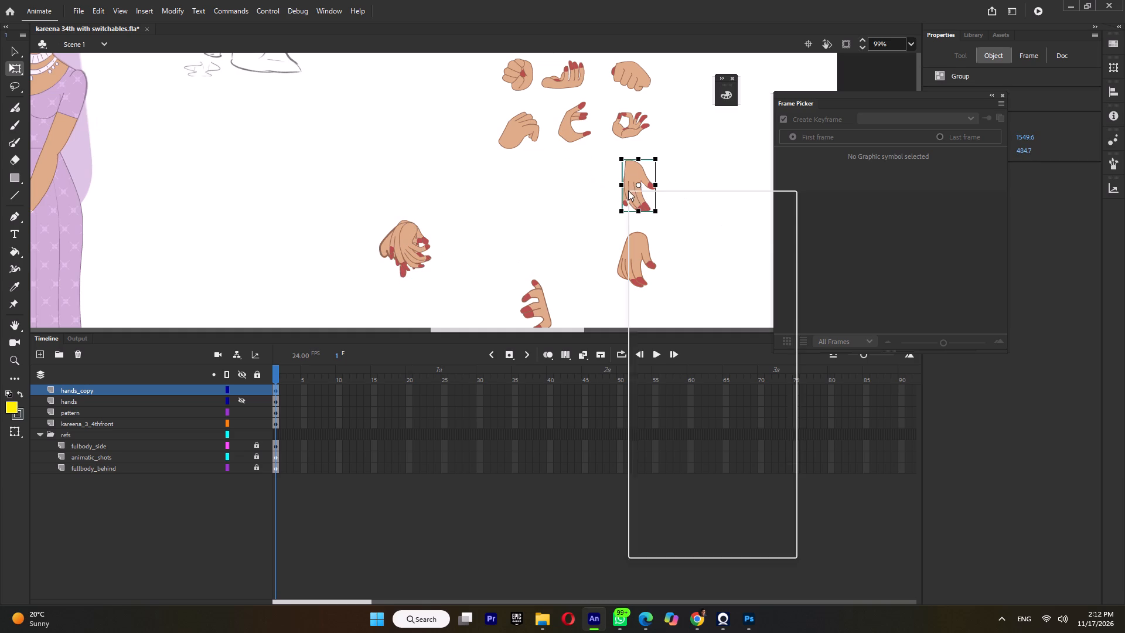
pyautogui.click(691, 387)
pyautogui.click(847, 512)
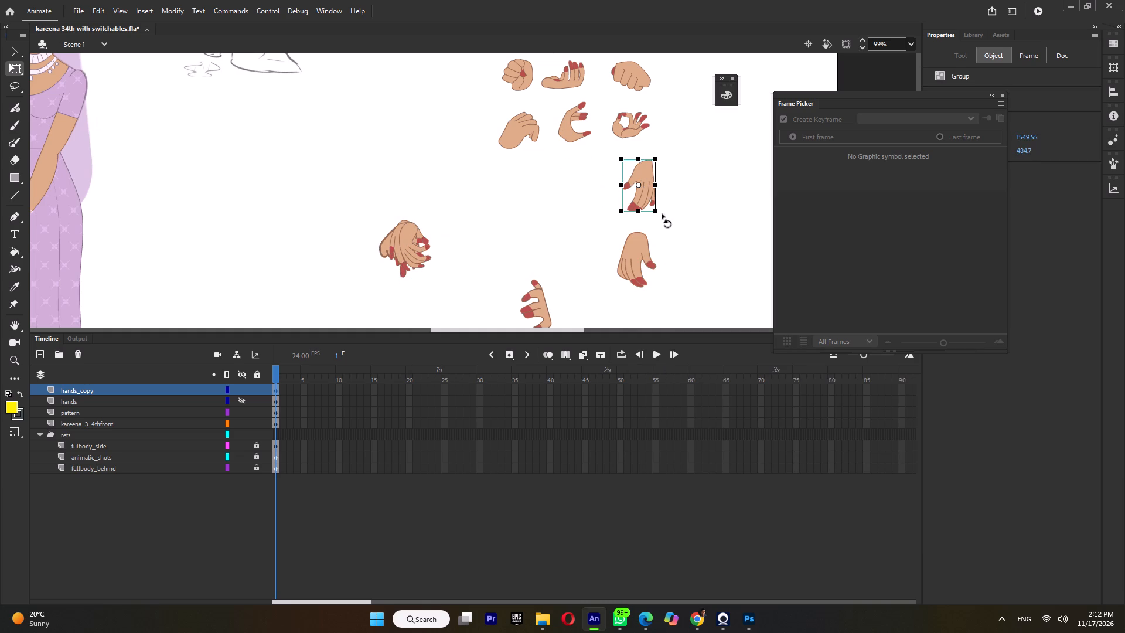
pyautogui.moveTo(647, 194); pyautogui.dragTo(407, 254)
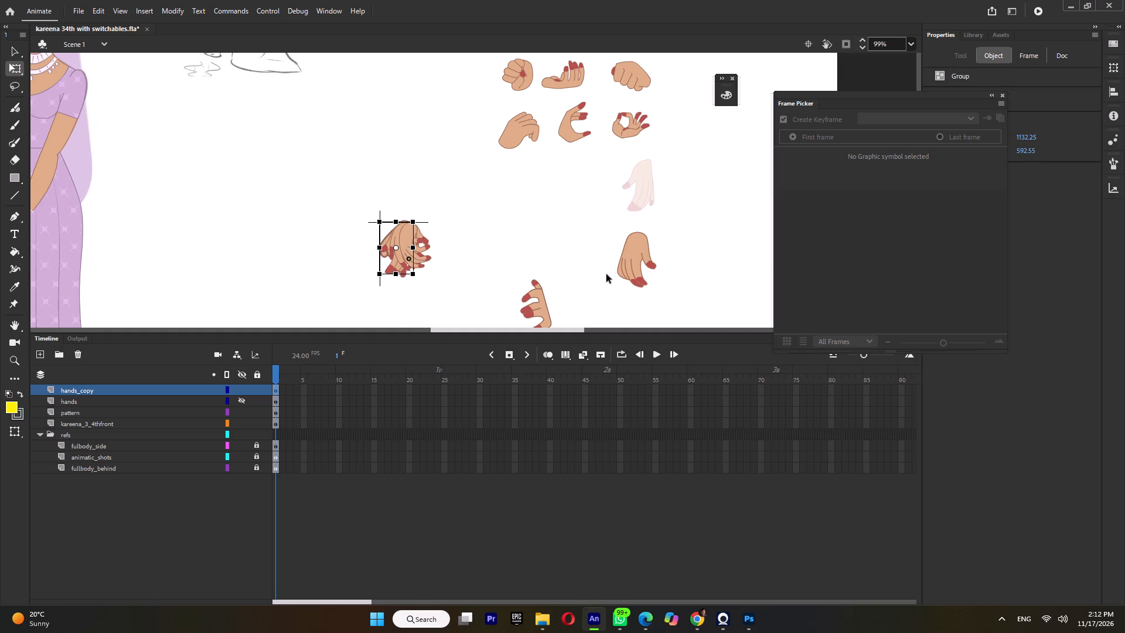
# Flip the last downward-facing hand of the set horizontally and align it over the stacked hands.
pyautogui.click(615, 267)
pyautogui.click(624, 264)
pyautogui.rightClick(624, 264)
pyautogui.click(669, 429)
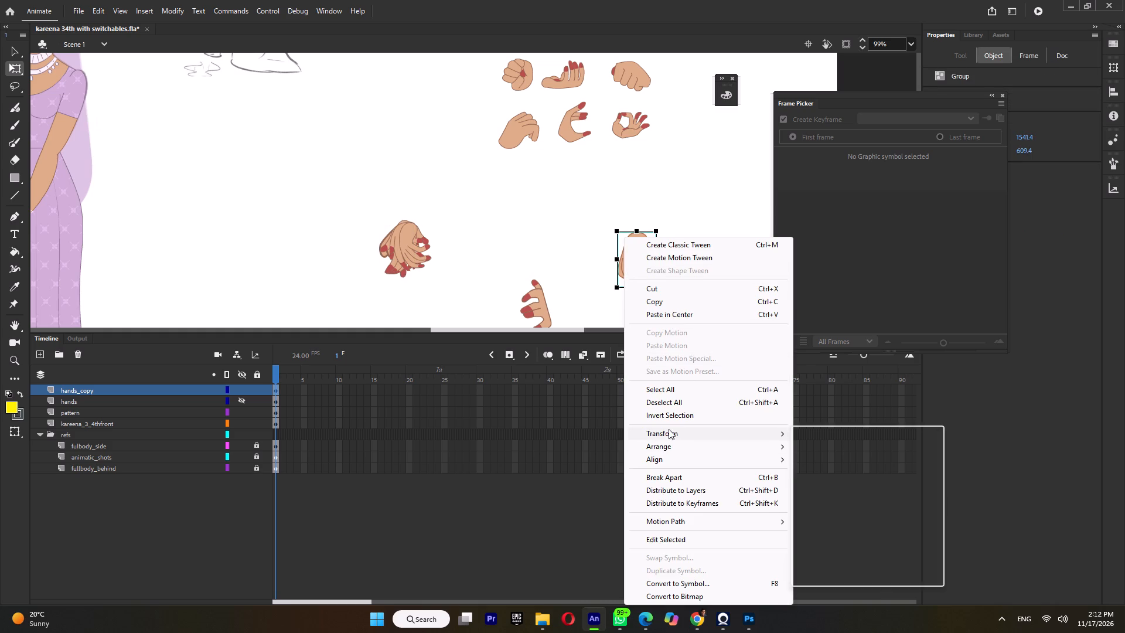
pyautogui.click(855, 561)
pyautogui.moveTo(649, 271); pyautogui.dragTo(405, 266)
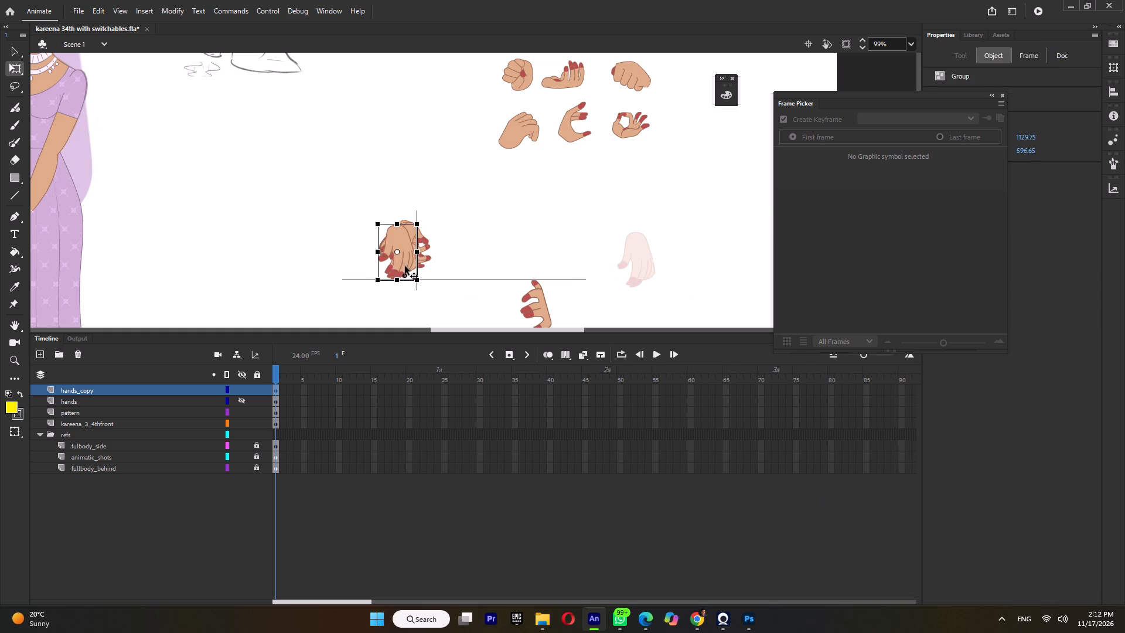
pyautogui.moveTo(405, 266); pyautogui.dragTo(418, 260)
# Rotate the raised-index hand below the stack so its fingers hang downward, and align its wrist end over the stacked hands.
pyautogui.click(534, 314)
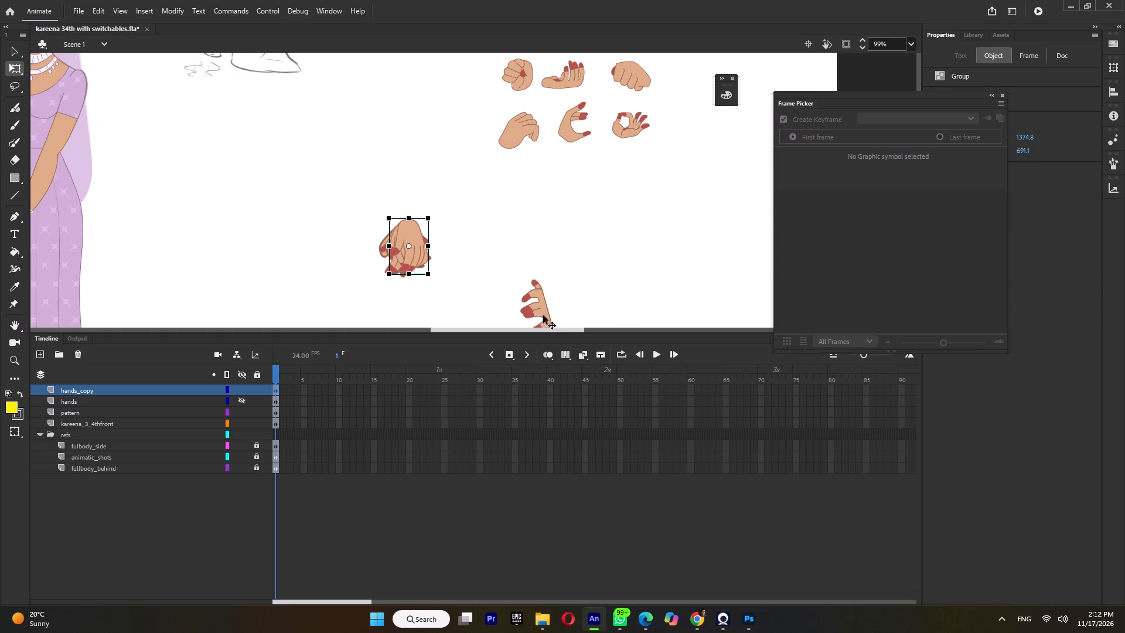
pyautogui.moveTo(543, 315); pyautogui.dragTo(487, 261)
pyautogui.moveTo(503, 280); pyautogui.dragTo(502, 198)
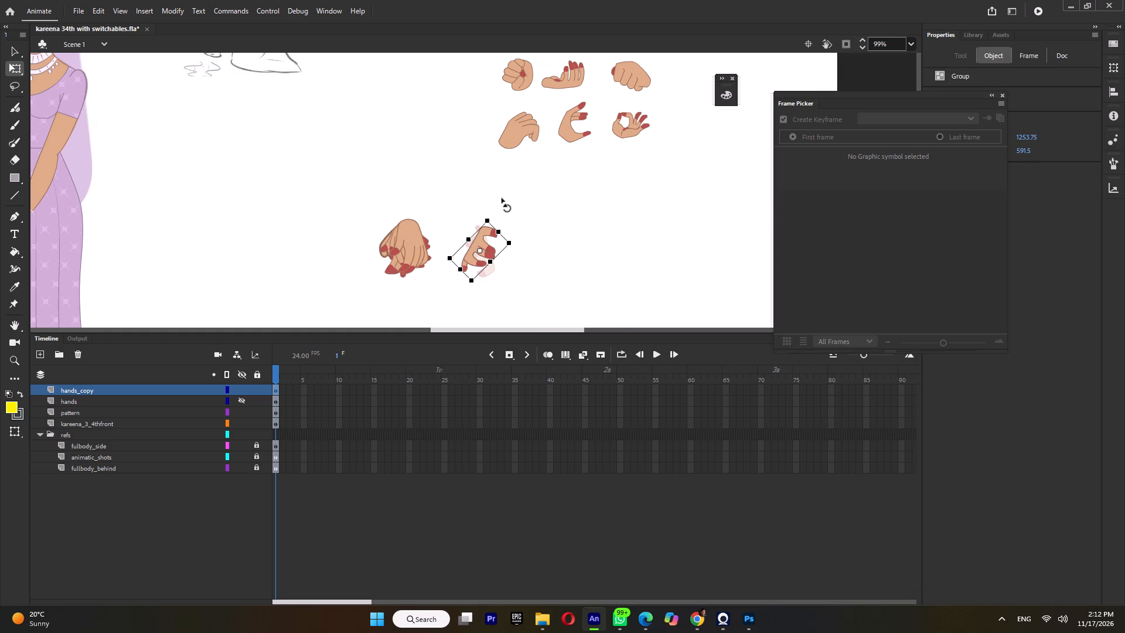
pyautogui.moveTo(502, 198); pyautogui.dragTo(513, 254)
pyautogui.moveTo(489, 249); pyautogui.dragTo(413, 227)
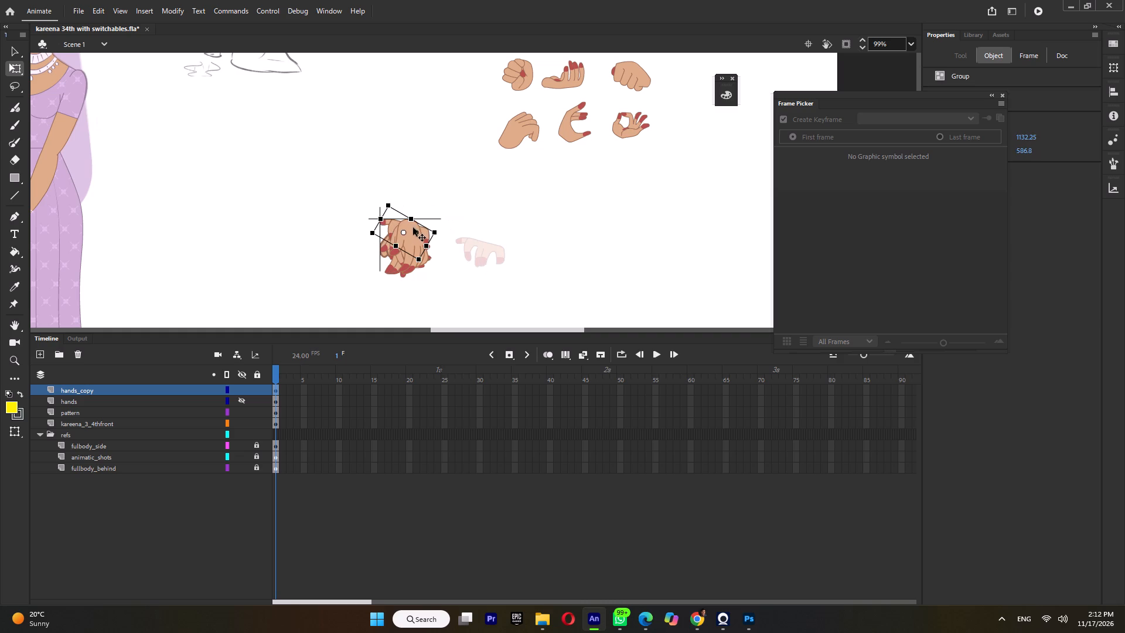
pyautogui.moveTo(413, 227); pyautogui.dragTo(411, 229)
# Flip the cupped hand without visible nails horizontally, rotate it so its fingers point down, and place it over the stacked hands.
pyautogui.click(521, 132)
pyautogui.rightClick(521, 132)
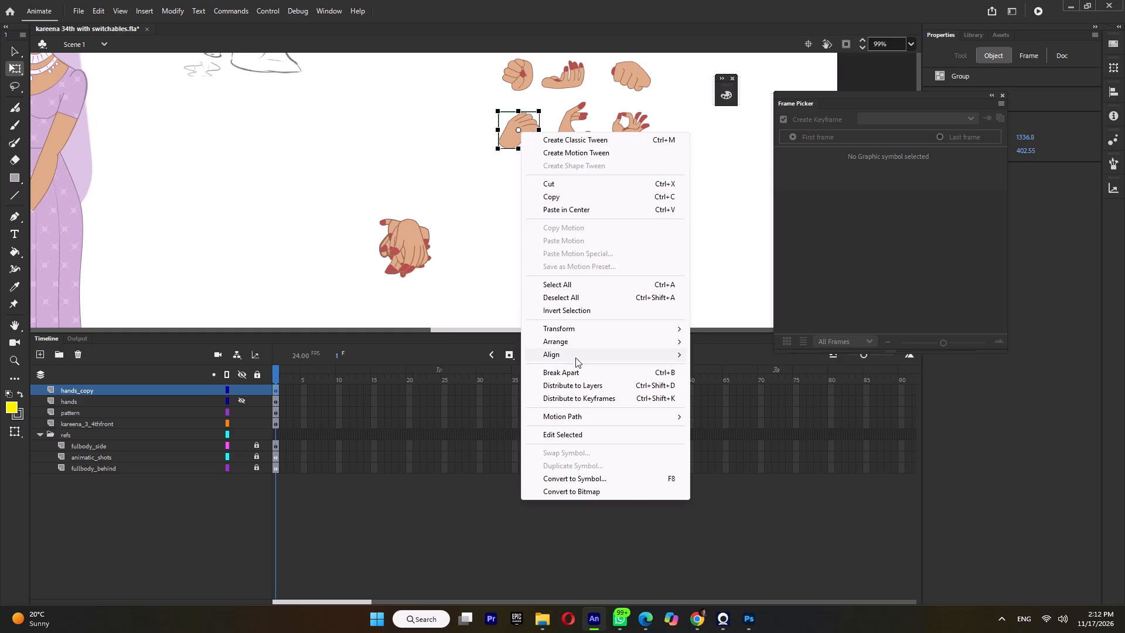
pyautogui.click(568, 332)
pyautogui.click(736, 452)
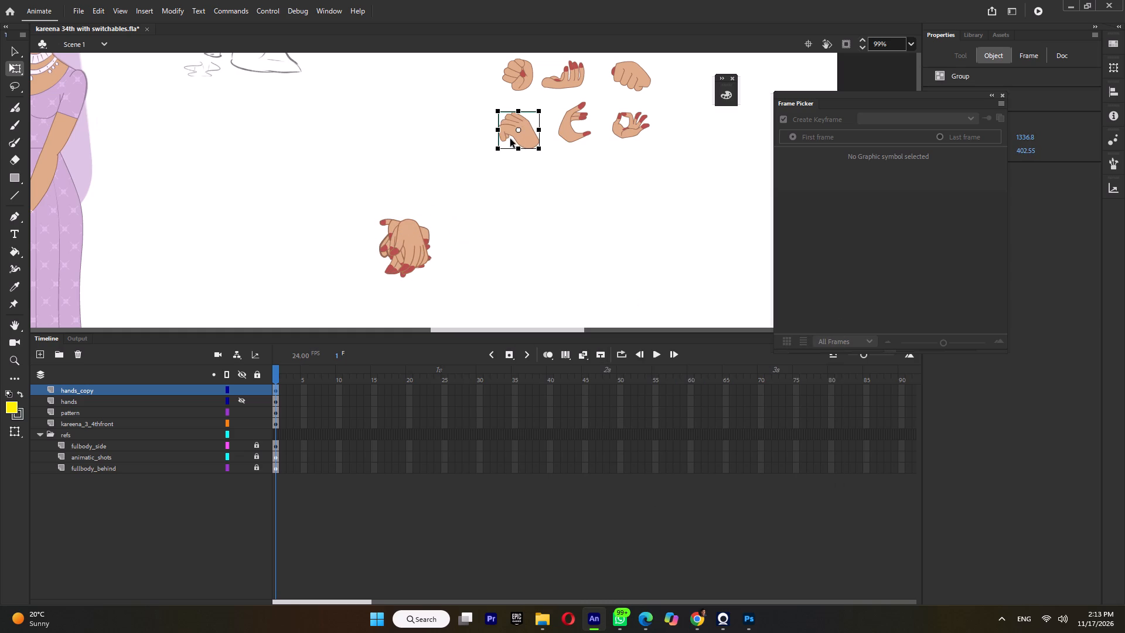
pyautogui.moveTo(495, 158); pyautogui.dragTo(581, 148)
pyautogui.moveTo(524, 120); pyautogui.dragTo(438, 195)
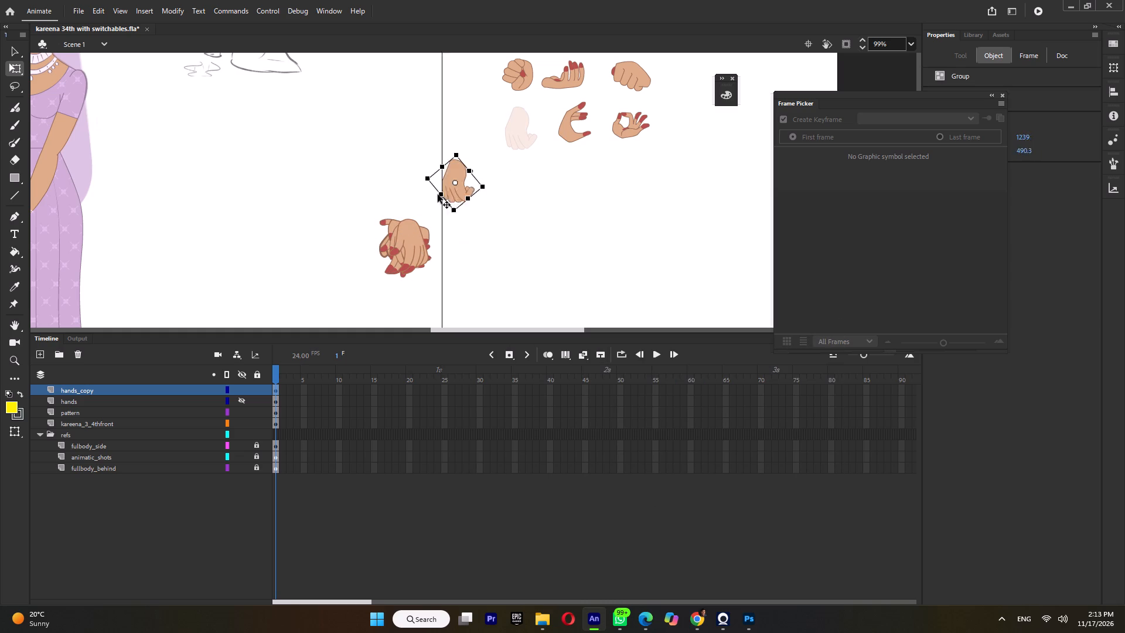
pyautogui.moveTo(438, 195); pyautogui.dragTo(410, 236)
# Rotate the closed fist with the thumb across its fingers so it faces downward, and align it over the stacked hands.
pyautogui.click(517, 76)
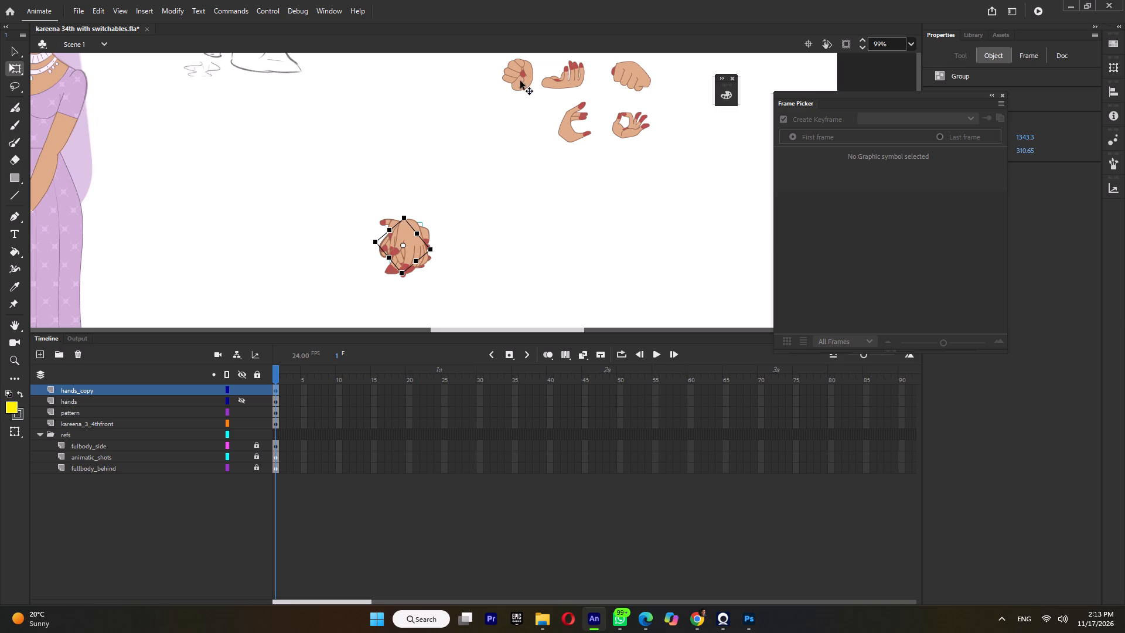
pyautogui.moveTo(520, 81); pyautogui.dragTo(437, 215)
pyautogui.moveTo(457, 195); pyautogui.dragTo(390, 172)
pyautogui.moveTo(439, 203); pyautogui.dragTo(410, 232)
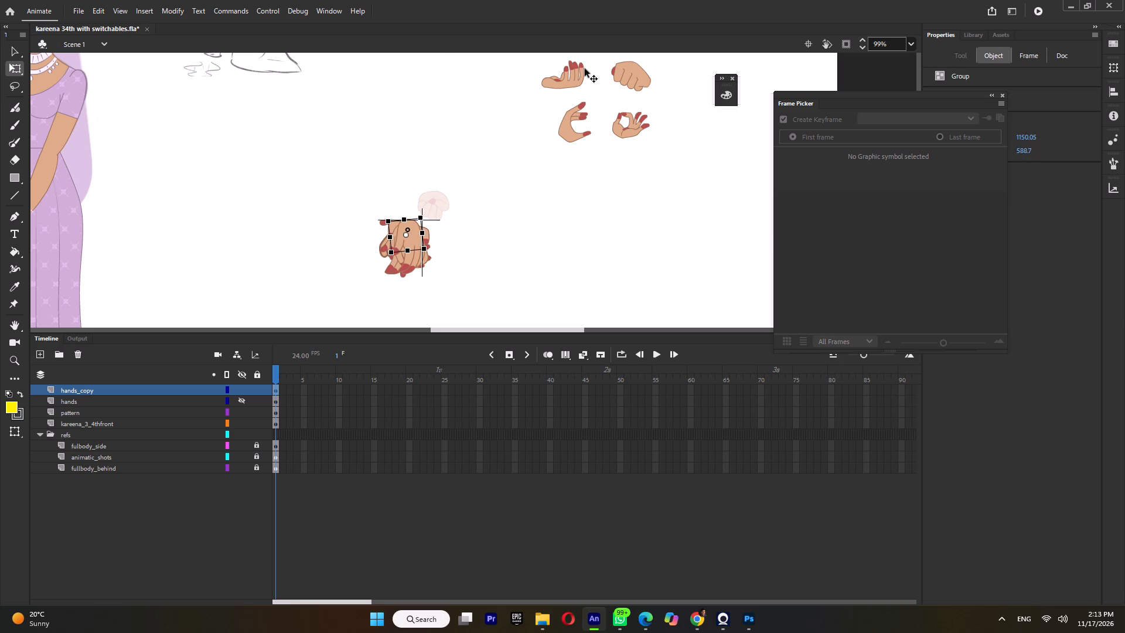
# Rotate the flat upturned hand with raised fingers so the fingers point down, and align it over the stacked hands.
pyautogui.click(570, 73)
pyautogui.moveTo(573, 77); pyautogui.dragTo(499, 259)
pyautogui.moveTo(517, 241); pyautogui.dragTo(470, 294)
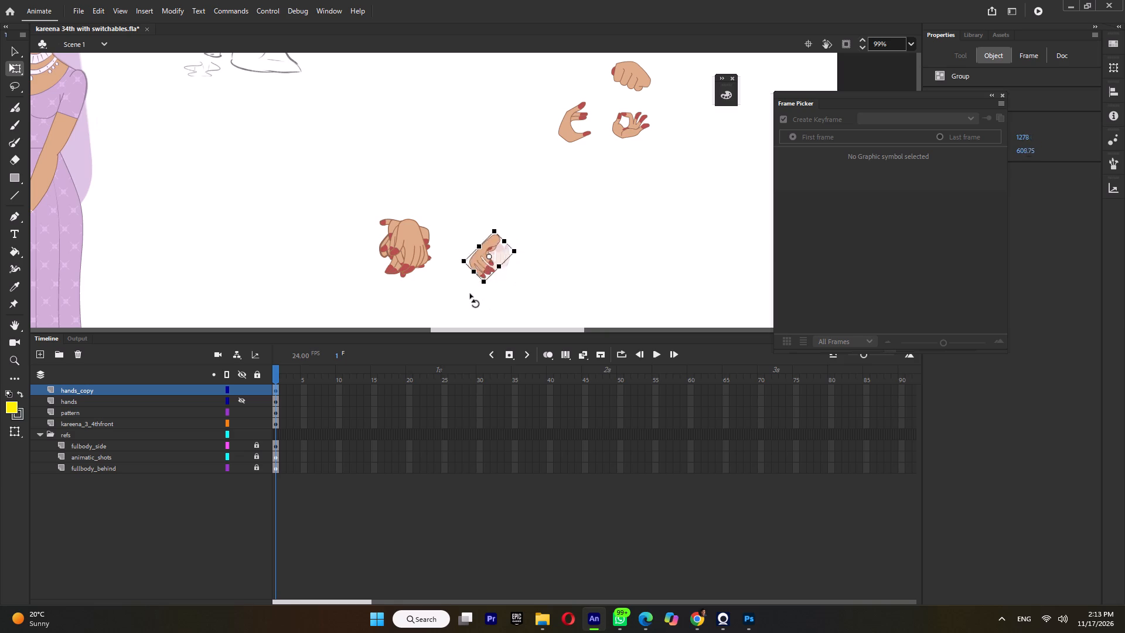
pyautogui.moveTo(470, 294); pyautogui.dragTo(506, 294)
pyautogui.moveTo(484, 241); pyautogui.dragTo(405, 227)
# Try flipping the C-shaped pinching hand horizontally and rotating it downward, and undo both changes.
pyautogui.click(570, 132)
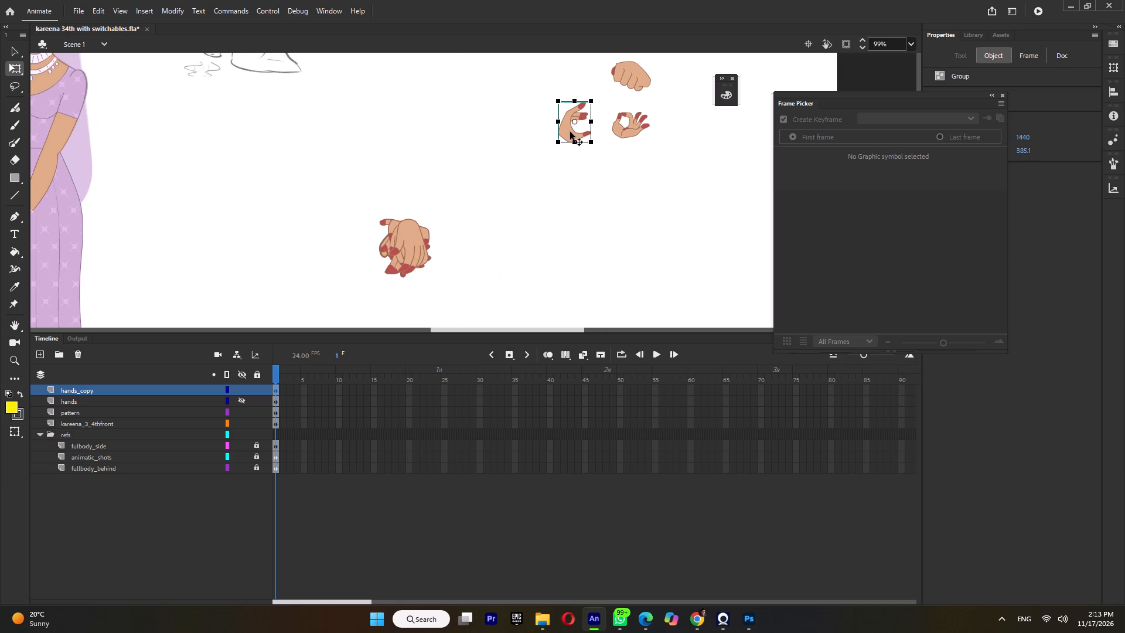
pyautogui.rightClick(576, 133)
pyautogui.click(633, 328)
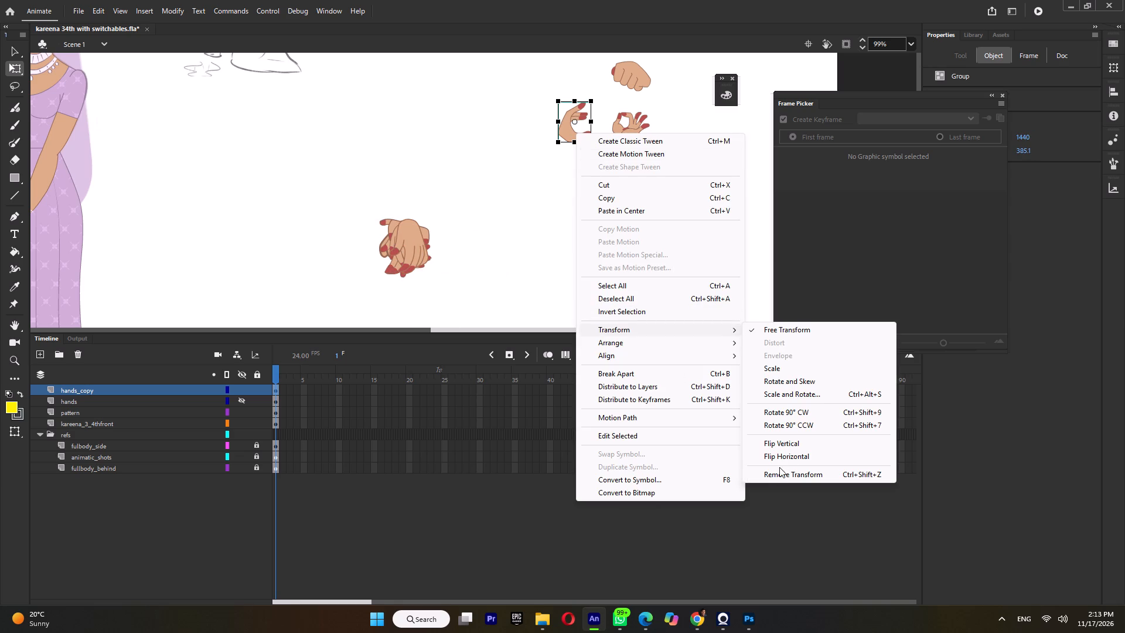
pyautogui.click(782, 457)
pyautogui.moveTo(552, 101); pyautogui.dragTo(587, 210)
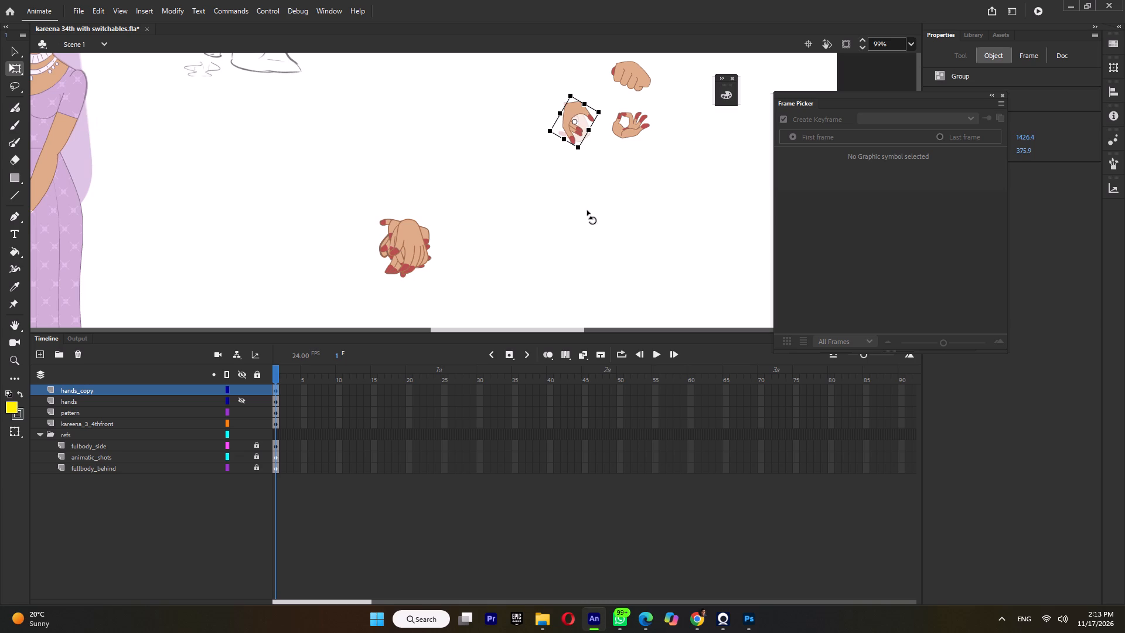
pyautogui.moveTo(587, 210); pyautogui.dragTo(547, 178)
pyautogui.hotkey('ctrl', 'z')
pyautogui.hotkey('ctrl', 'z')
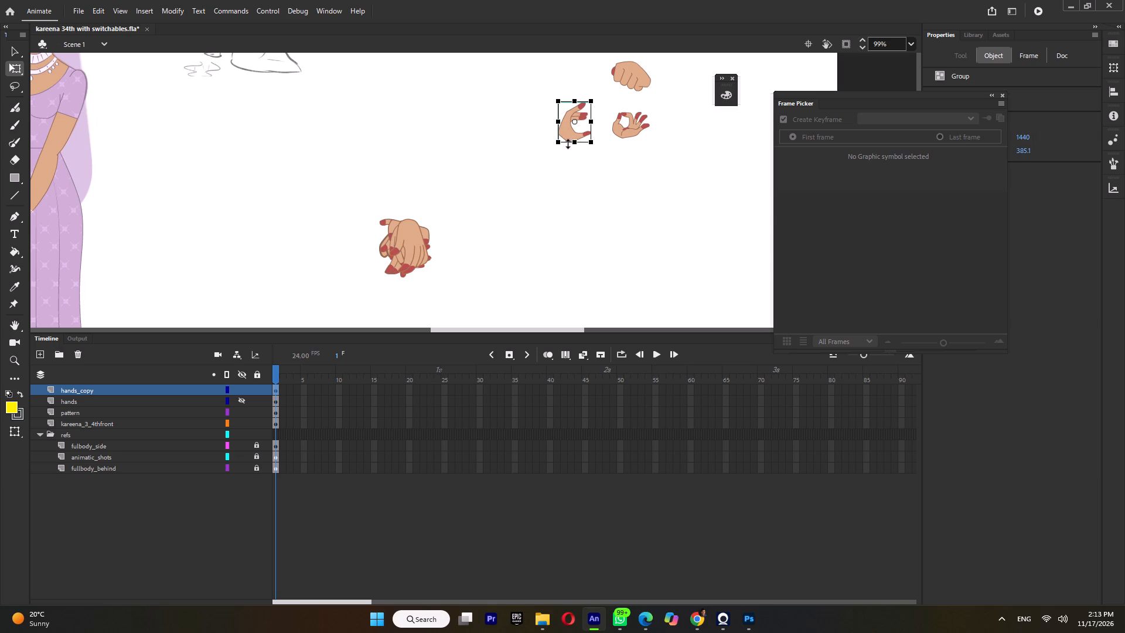
# Rotate the unflipped C-shaped pinching hand so its fingers point down, and align it over the stacked hands.
pyautogui.moveTo(599, 145); pyautogui.dragTo(521, 104)
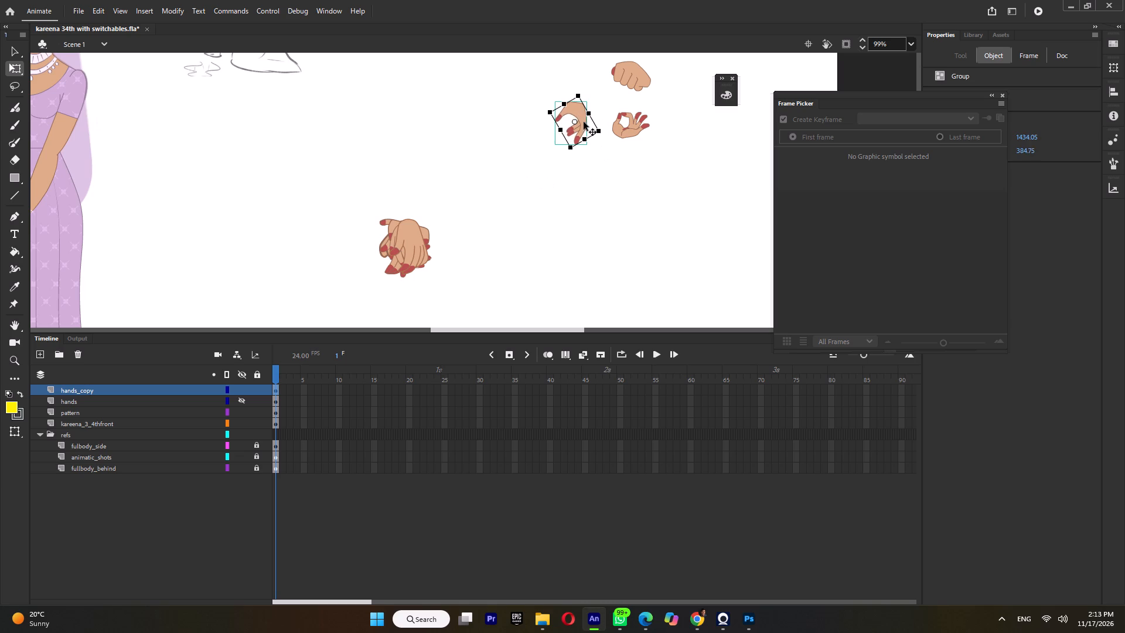
pyautogui.moveTo(575, 110); pyautogui.dragTo(411, 231)
# Rotate the OK-gesture hand so its fingers point down, and align it over the stacked hands.
pyautogui.click(628, 132)
pyautogui.moveTo(657, 116); pyautogui.dragTo(619, 176)
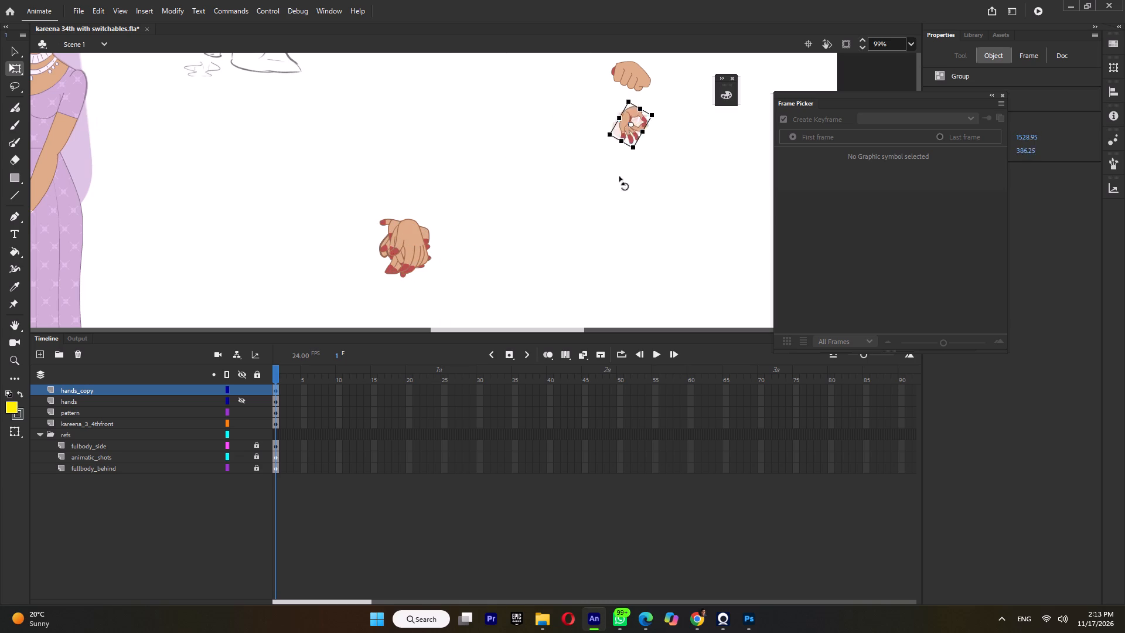
pyautogui.moveTo(619, 176); pyautogui.dragTo(607, 185)
pyautogui.moveTo(635, 117); pyautogui.dragTo(408, 229)
# Bring over the closed hand with the single red thumbnail, rotate it slightly, and align it over the stacked hands.
pyautogui.moveTo(639, 73); pyautogui.dragTo(514, 205)
pyautogui.keyDown('ctrl'); pyautogui.scroll(-5, 535, 233); pyautogui.keyUp('ctrl')
pyautogui.keyDown('ctrl'); pyautogui.scroll(3, 540, 214); pyautogui.keyUp('ctrl')
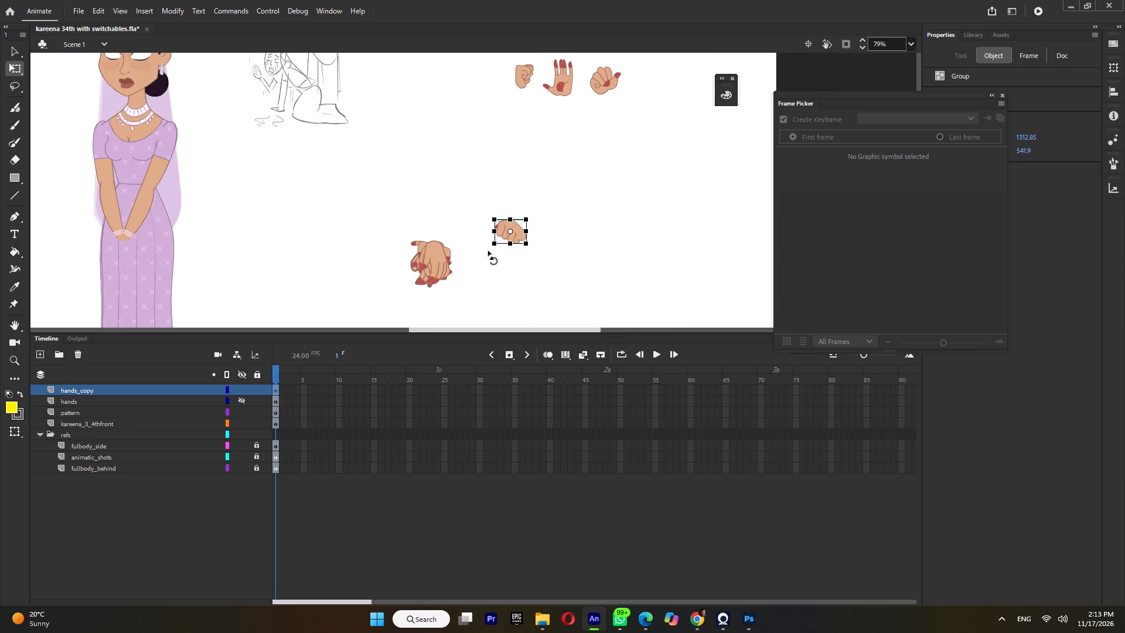
pyautogui.moveTo(490, 250); pyautogui.dragTo(533, 259)
pyautogui.moveTo(513, 224); pyautogui.dragTo(432, 252)
# Flip the small side-view fist horizontally, rotate it so its knuckles point down, and align it over the stacked hands.
pyautogui.moveTo(520, 74); pyautogui.dragTo(465, 234)
pyautogui.click(486, 224)
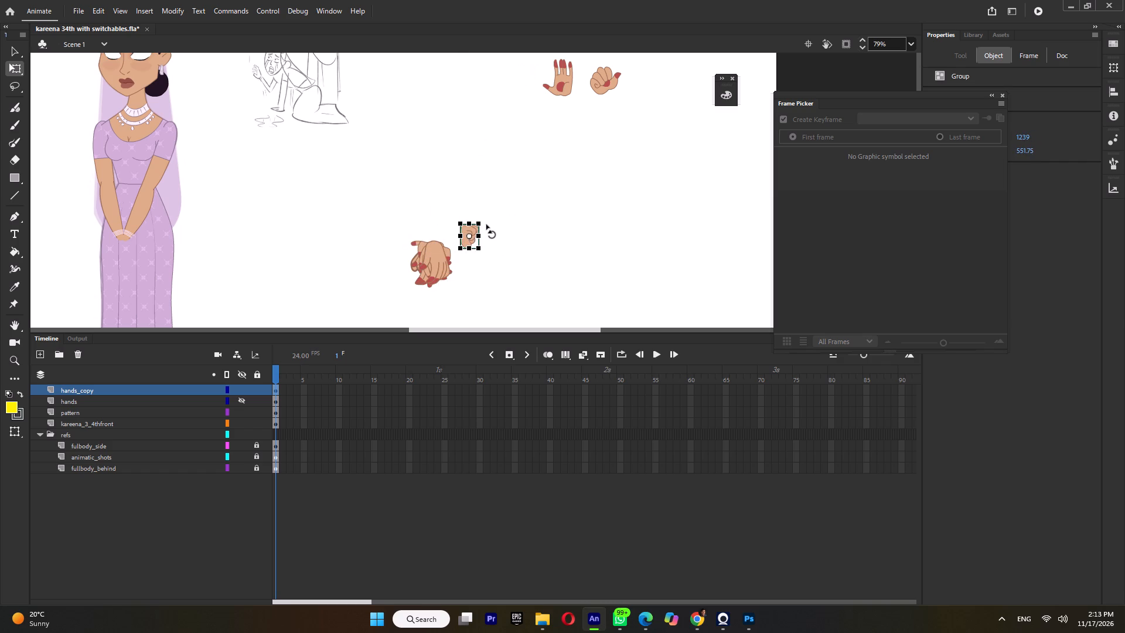
pyautogui.rightClick(475, 230)
pyautogui.click(541, 433)
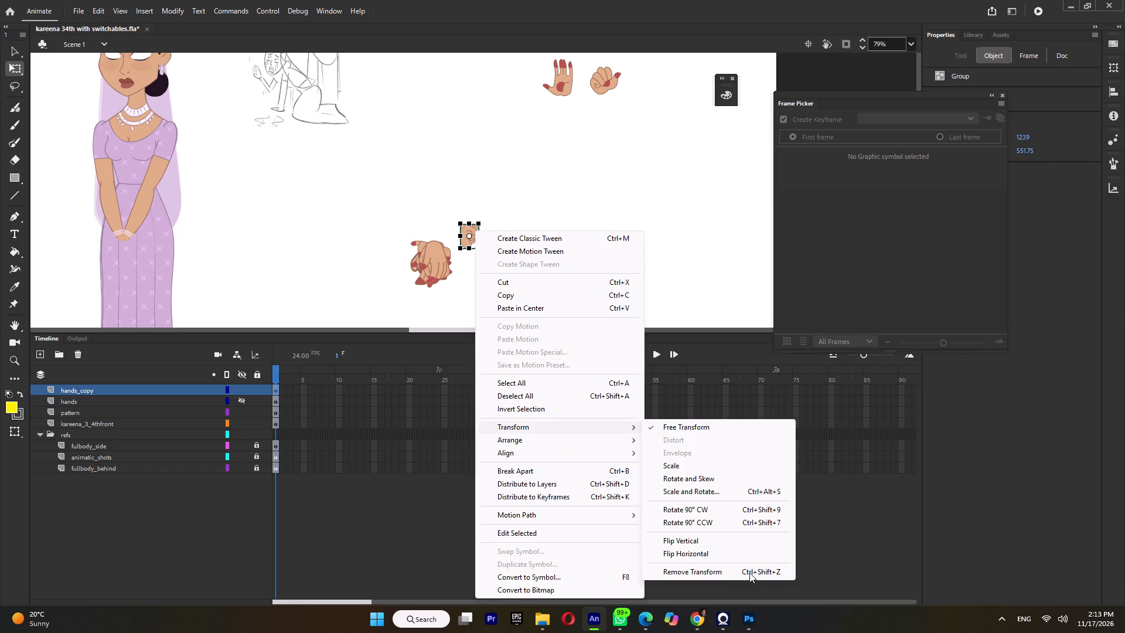
pyautogui.click(727, 557)
pyautogui.keyDown('ctrl'); pyautogui.scroll(4, 482, 231); pyautogui.keyUp('ctrl')
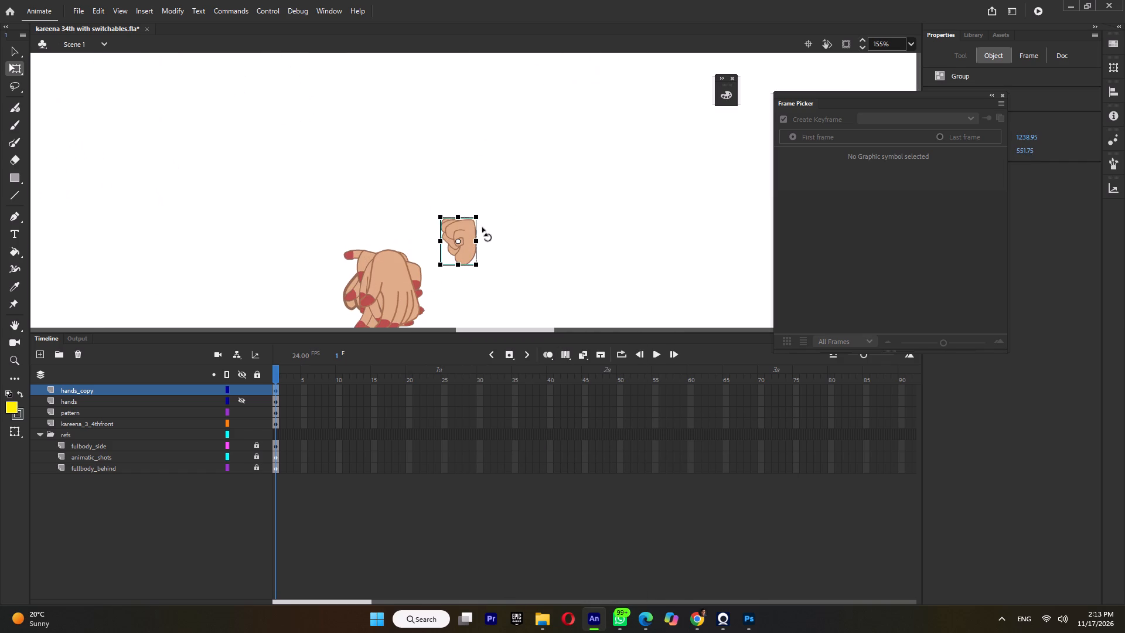
pyautogui.moveTo(487, 212); pyautogui.dragTo(422, 281)
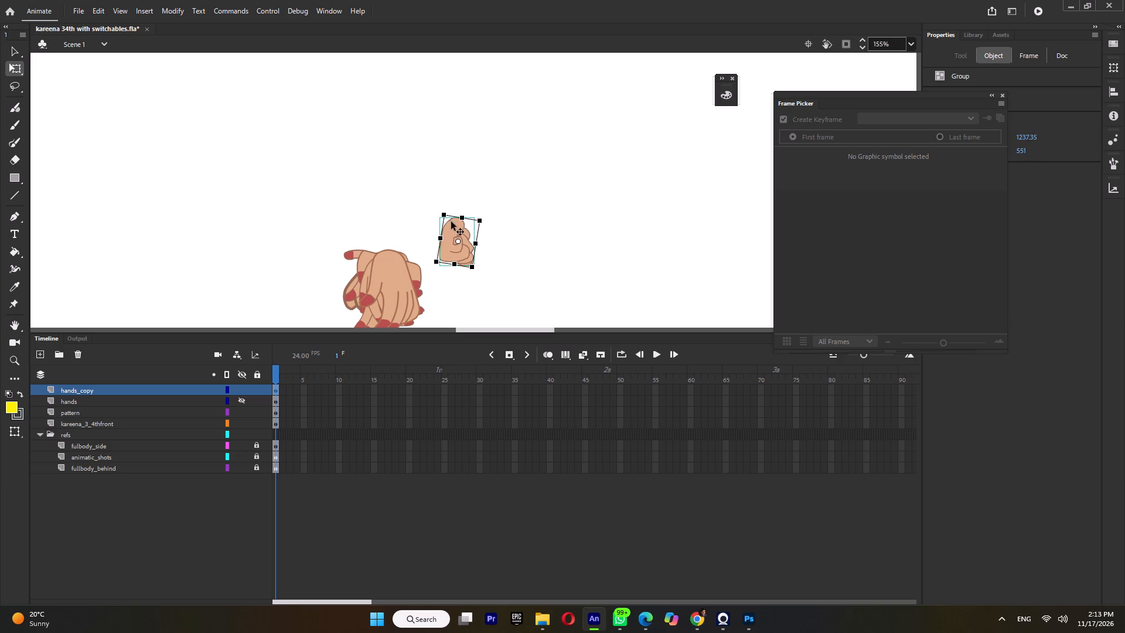
pyautogui.moveTo(456, 226); pyautogui.dragTo(386, 259)
pyautogui.keyDown('ctrl'); pyautogui.scroll(-5, 401, 247); pyautogui.keyUp('ctrl')
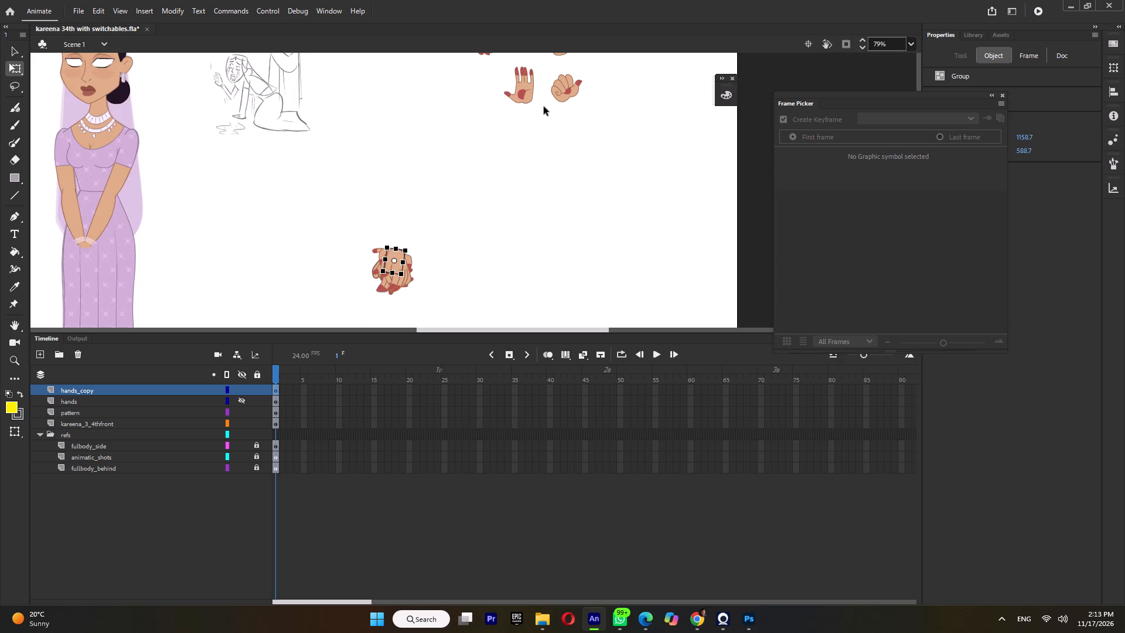
# Move the three hands remaining in the upper row onto the stacked hands without rotating them.
pyautogui.keyDown('ctrl'); pyautogui.scroll(-5, 520, 142); pyautogui.keyUp('ctrl')
pyautogui.keyDown('ctrl'); pyautogui.scroll(4, 519, 80); pyautogui.keyUp('ctrl')
pyautogui.click(482, 115)
pyautogui.keyDown('ctrl'); pyautogui.scroll(-7, 482, 115); pyautogui.keyUp('ctrl')
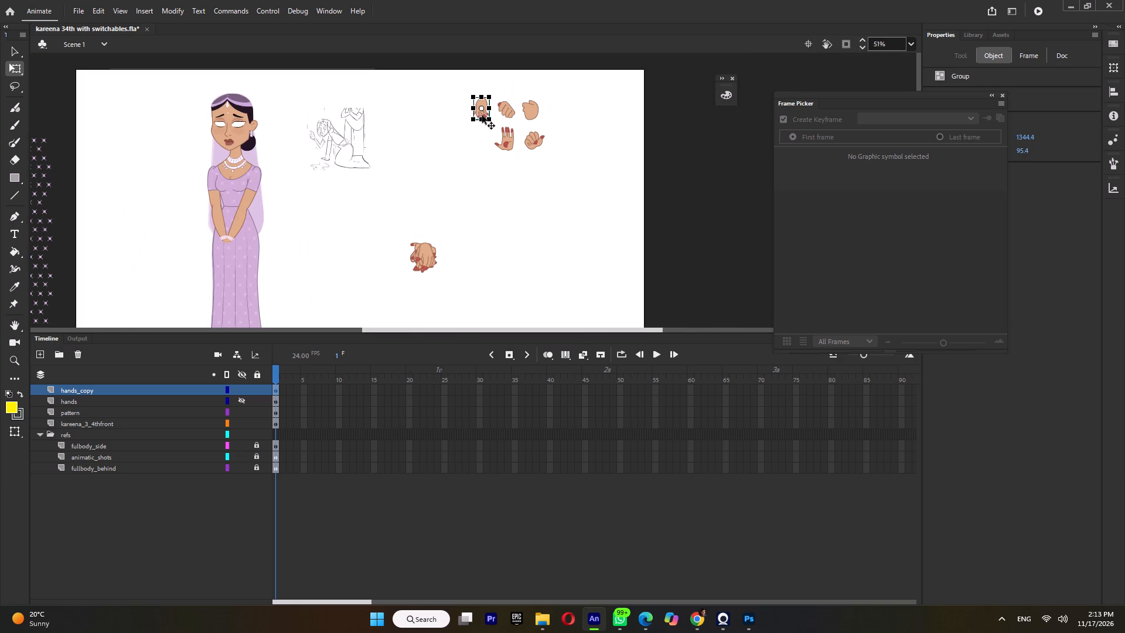
pyautogui.moveTo(482, 115); pyautogui.dragTo(426, 262)
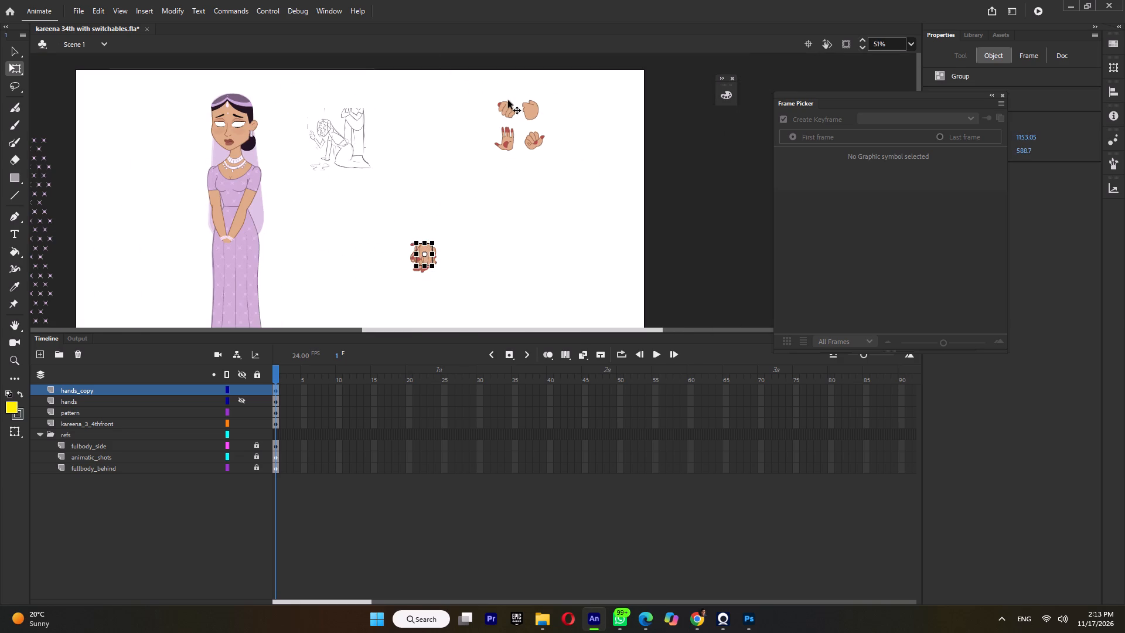
pyautogui.moveTo(506, 106); pyautogui.dragTo(417, 234)
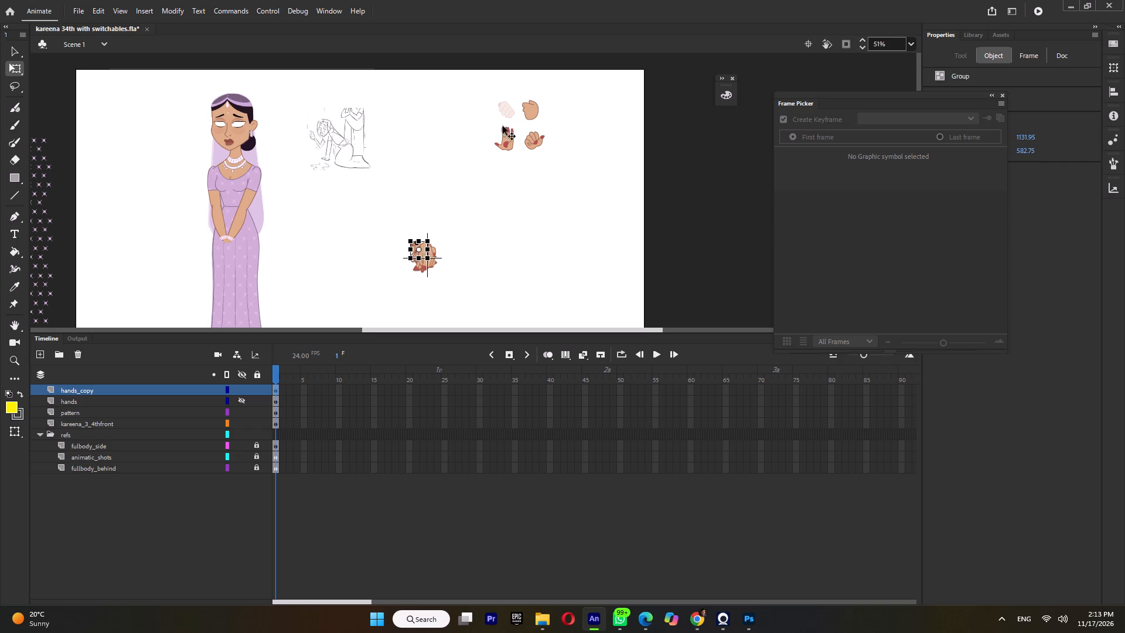
pyautogui.moveTo(530, 110); pyautogui.dragTo(420, 250)
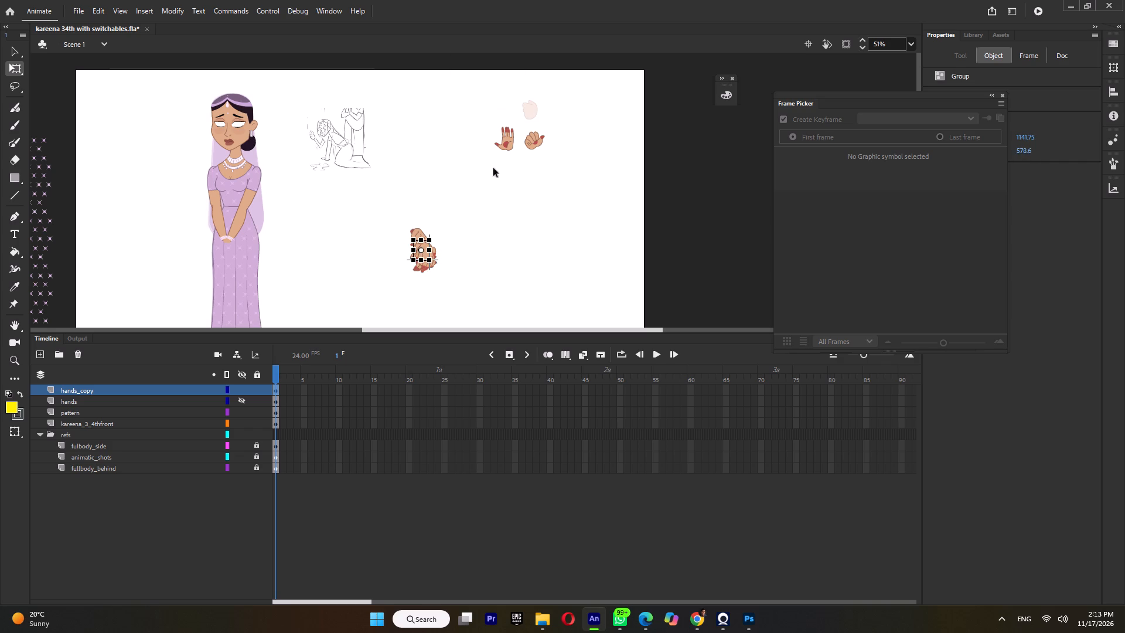
# Rotate the open palm with spread thumb so its fingers point down, and align it over the stacked hands.
pyautogui.moveTo(505, 144); pyautogui.dragTo(476, 264)
pyautogui.moveTo(492, 249); pyautogui.dragTo(446, 272)
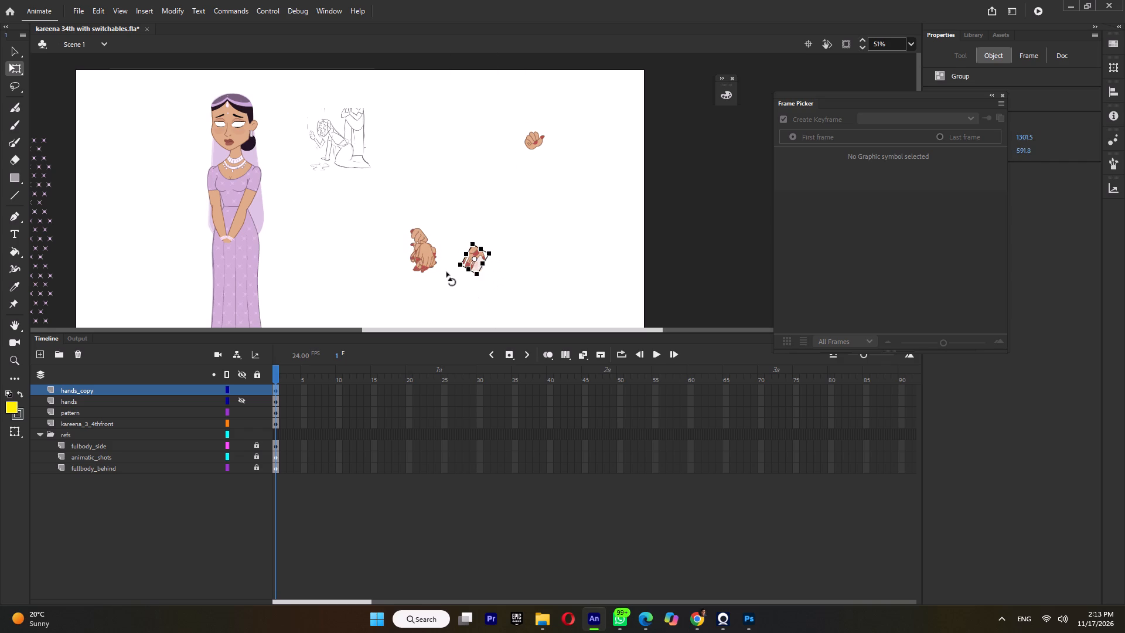
pyautogui.moveTo(446, 272); pyautogui.dragTo(457, 284)
pyautogui.moveTo(472, 252); pyautogui.dragTo(432, 255)
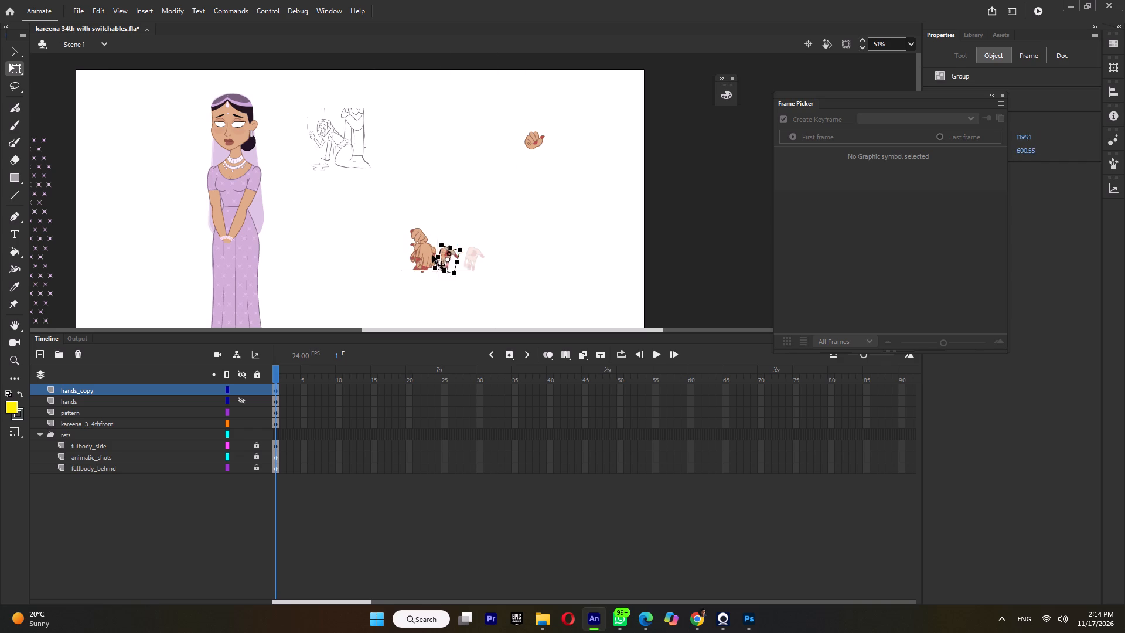
pyautogui.moveTo(432, 255); pyautogui.dragTo(420, 248)
# Rotate the last remaining hand, the fist with the thumb sticking out, and align it over the stacked hands.
pyautogui.click(534, 143)
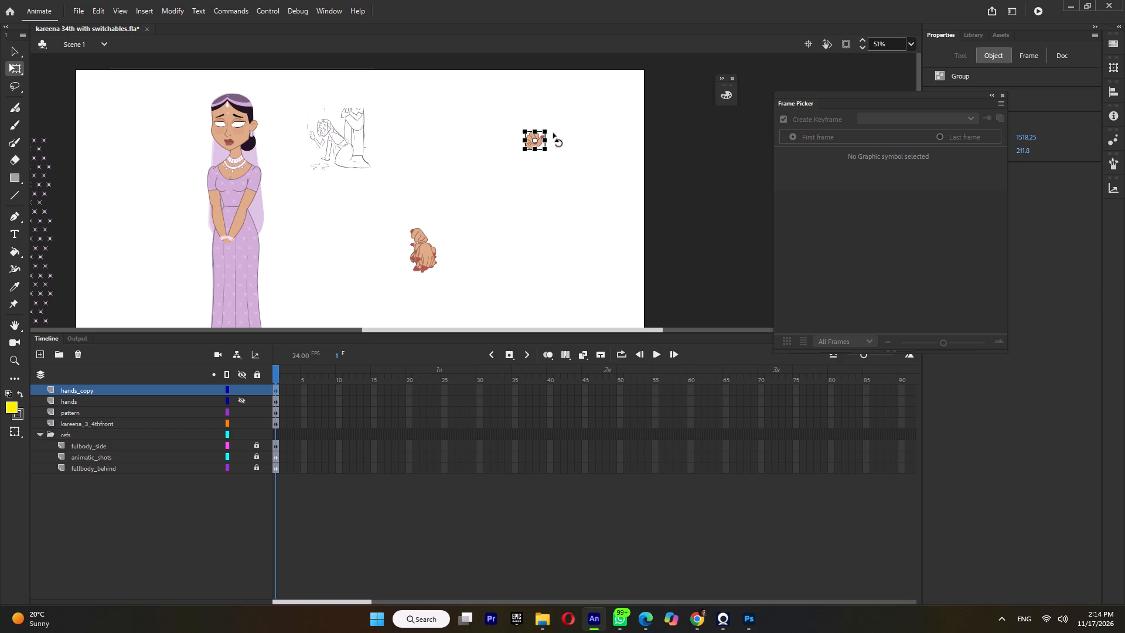
pyautogui.moveTo(553, 133); pyautogui.dragTo(473, 148)
pyautogui.moveTo(537, 145); pyautogui.dragTo(438, 239)
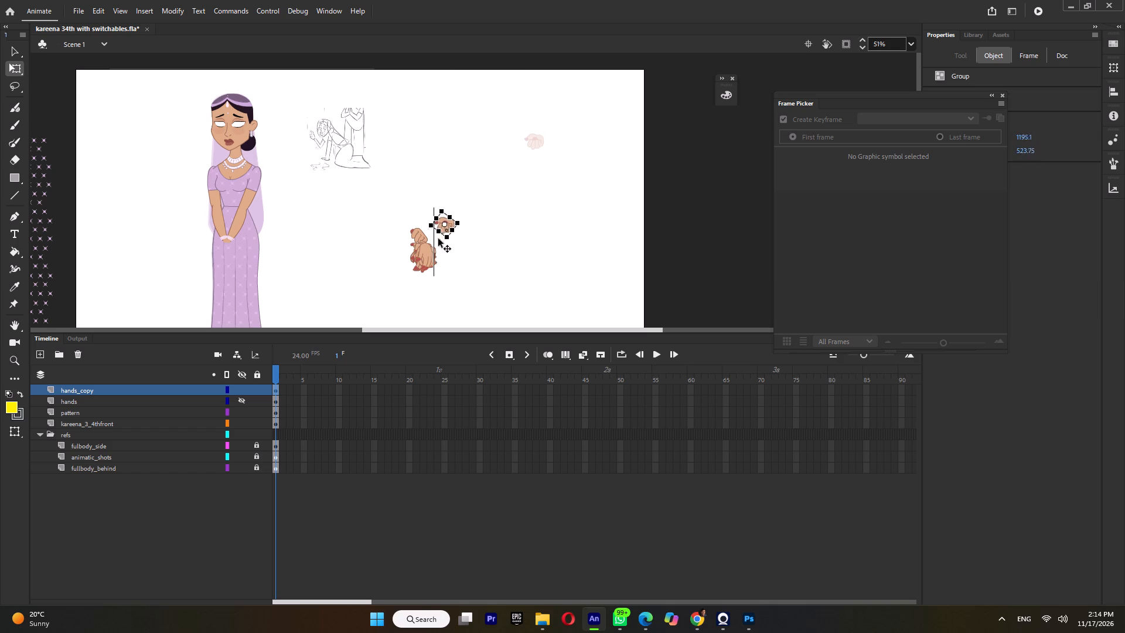
pyautogui.moveTo(438, 239); pyautogui.dragTo(421, 248)
# Select the whole stack of hands and convert it to a graphic symbol.
pyautogui.moveTo(461, 202); pyautogui.dragTo(403, 296)
pyautogui.keyDown('ctrl'); pyautogui.scroll(-5, 487, 213); pyautogui.keyUp('ctrl')
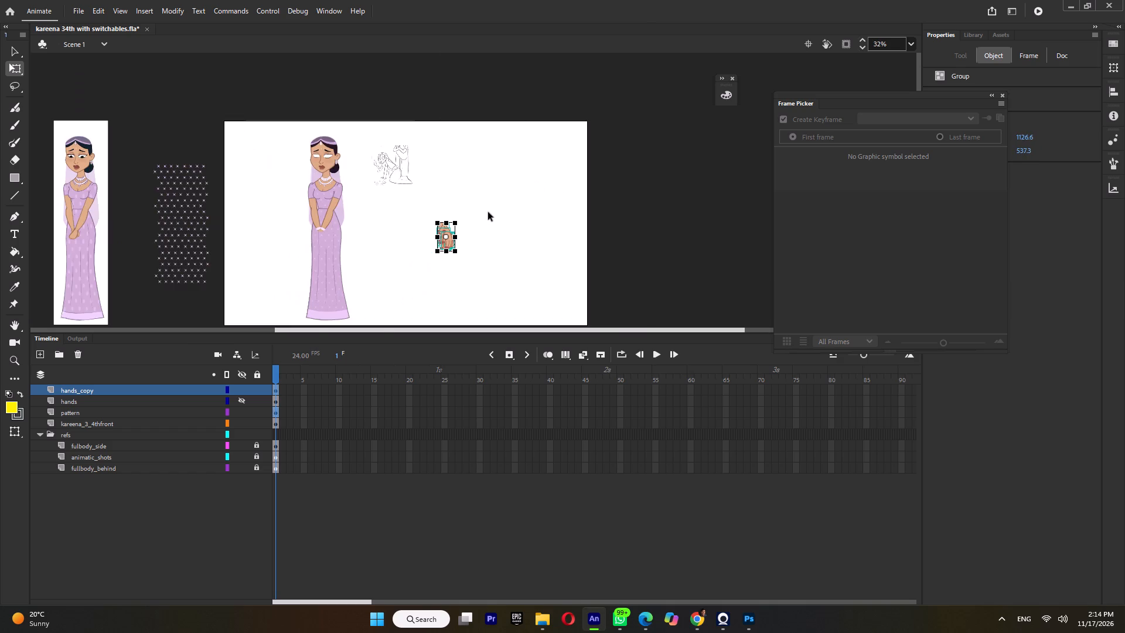
pyautogui.keyDown('ctrl'); pyautogui.scroll(3, 463, 261); pyautogui.keyUp('ctrl')
pyautogui.press('F8')
pyautogui.click(625, 145)
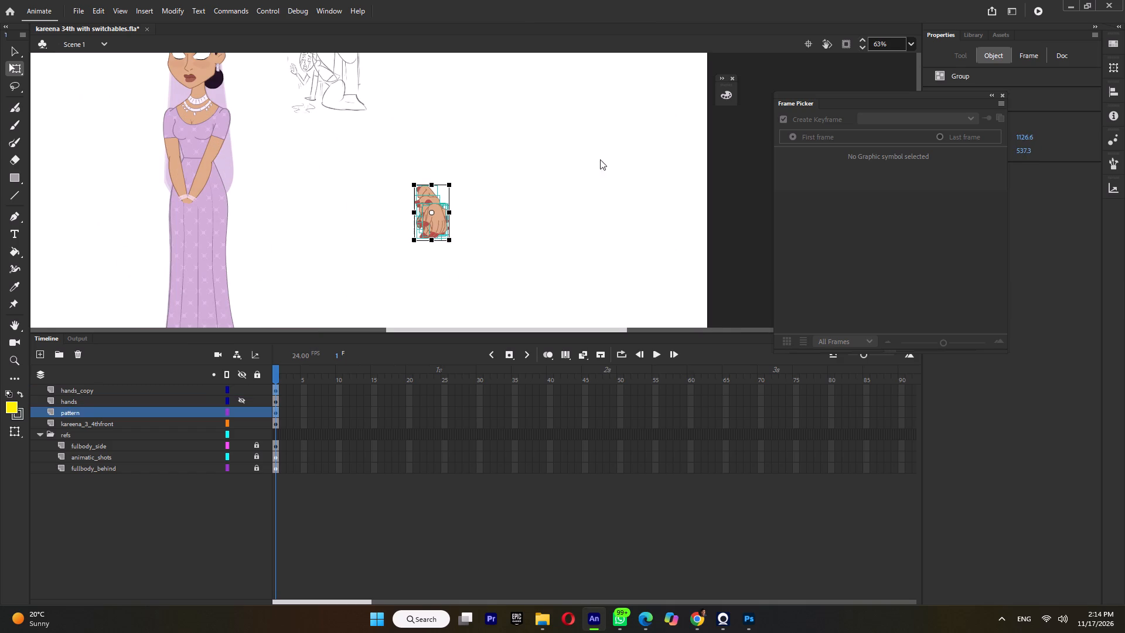
# Inside the new symbol, distribute the stacked hand poses to separate keyframes and return to Scene 1.
pyautogui.doubleClick(434, 223)
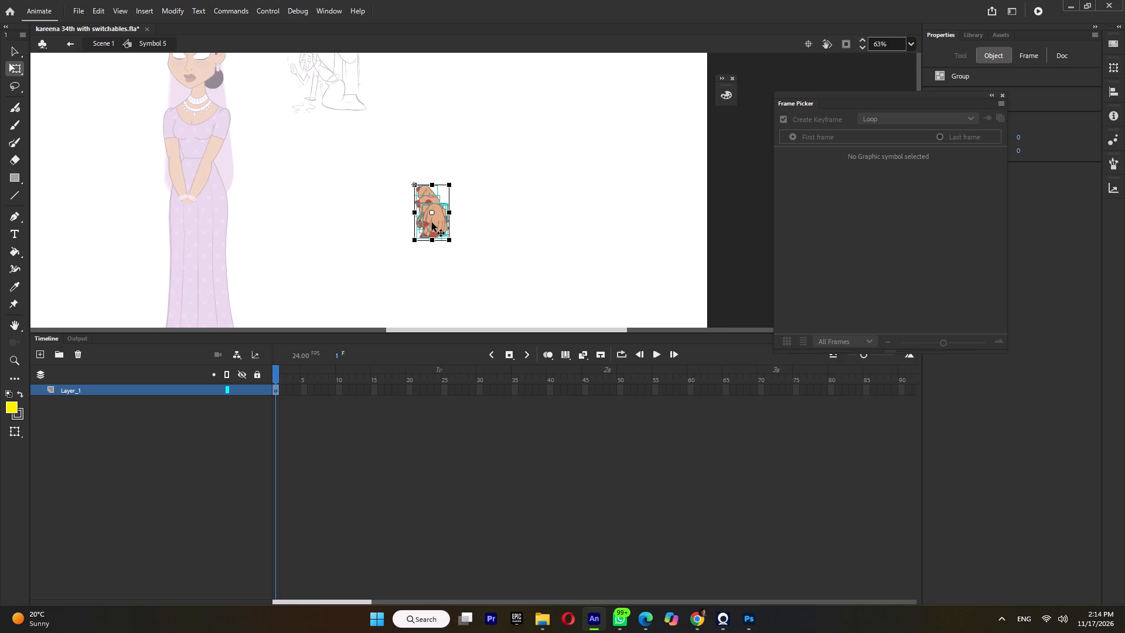
pyautogui.hotkey('ctrl', 'shift', 'k')
pyautogui.doubleClick(504, 232)
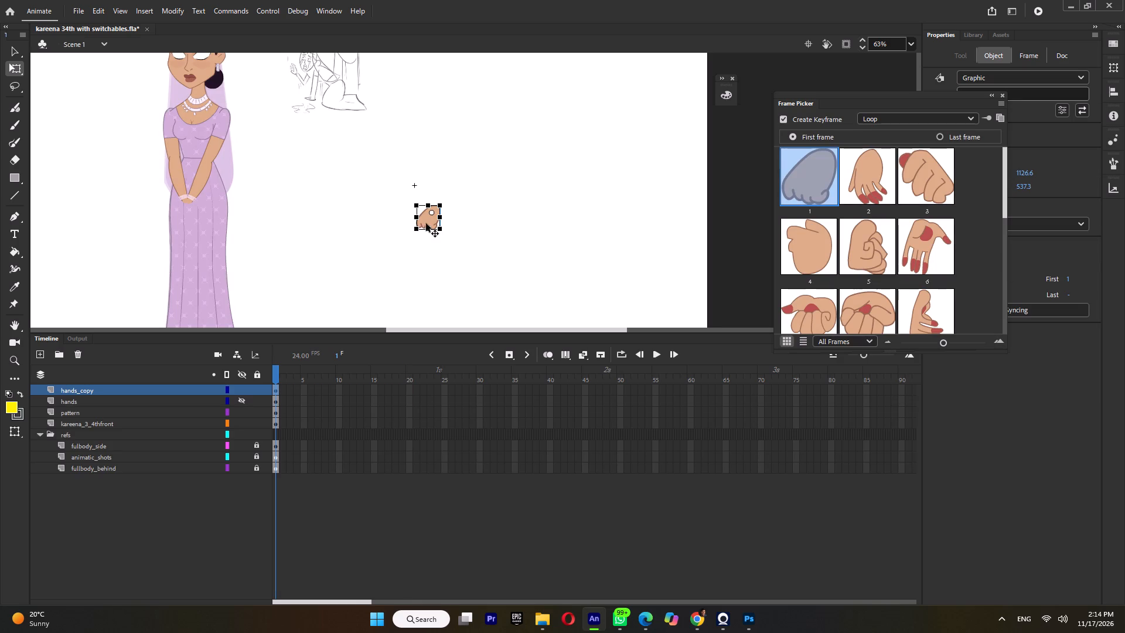
# Position the hands symbol at the bracelet-covered wrist of the front-facing character's arms.
pyautogui.moveTo(427, 223); pyautogui.dragTo(176, 216)
pyautogui.keyDown('ctrl'); pyautogui.scroll(10, 179, 213); pyautogui.keyUp('ctrl')
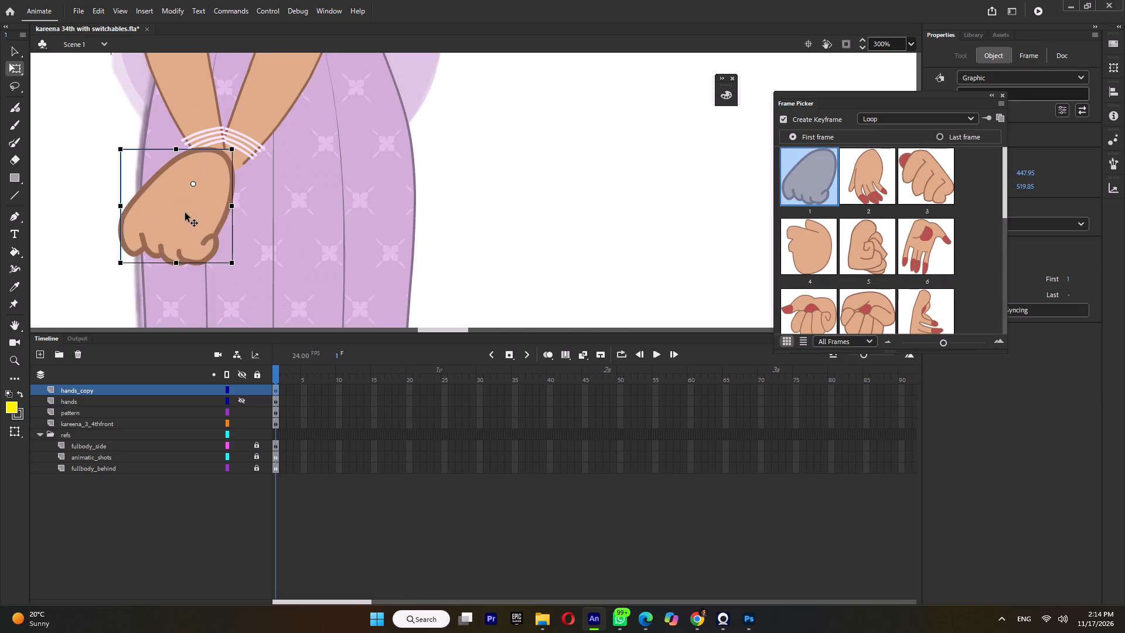
pyautogui.moveTo(189, 215); pyautogui.dragTo(213, 202)
# Switch the placed hands symbol to pose 2 with the Frame Picker.
pyautogui.click(859, 183)
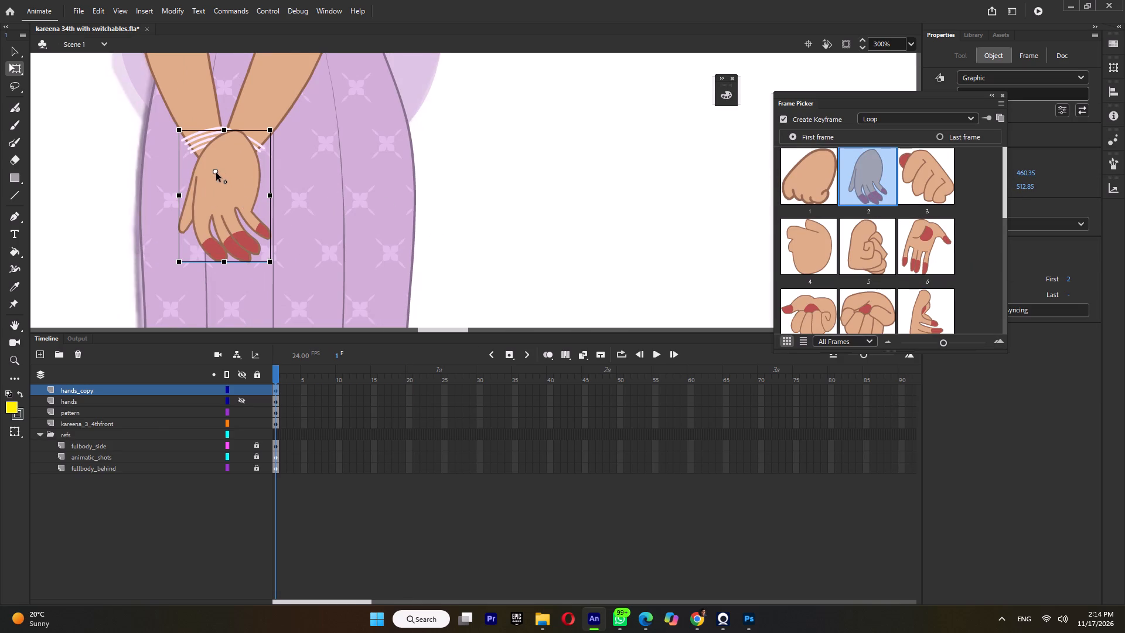
# Rotate the hands symbol clockwise about a pivot moved to its wrist and seat it under the bracelets.
pyautogui.moveTo(216, 173); pyautogui.dragTo(234, 145)
pyautogui.moveTo(280, 264); pyautogui.dragTo(215, 259)
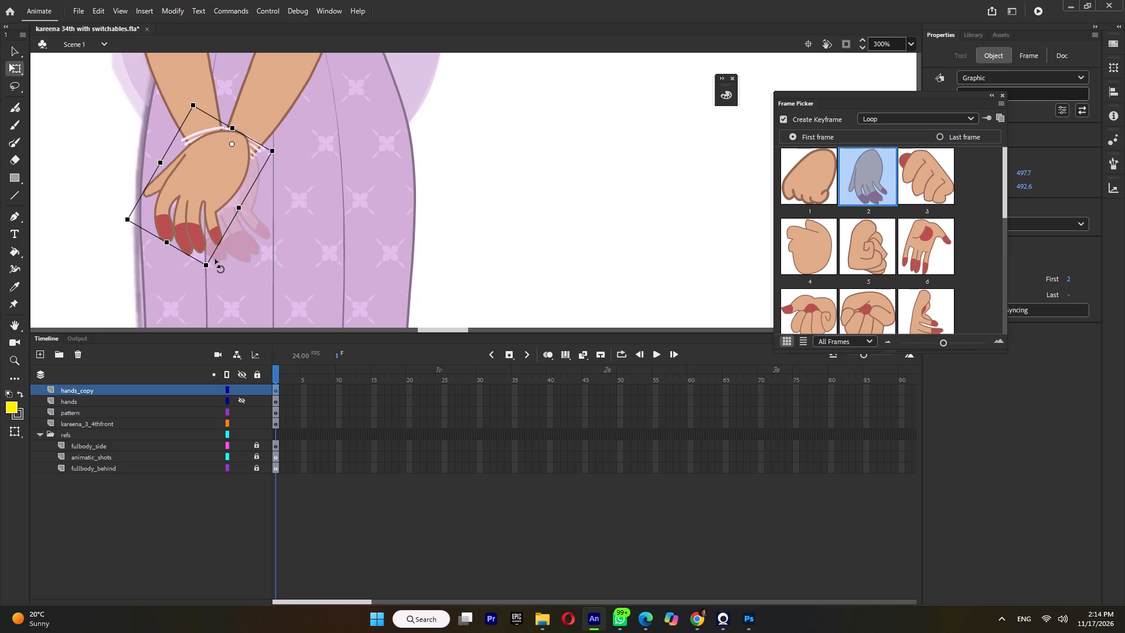
pyautogui.moveTo(215, 259); pyautogui.dragTo(225, 266)
pyautogui.keyDown('ctrl'); pyautogui.scroll(4, 218, 164); pyautogui.keyUp('ctrl')
pyautogui.moveTo(228, 178); pyautogui.dragTo(231, 204)
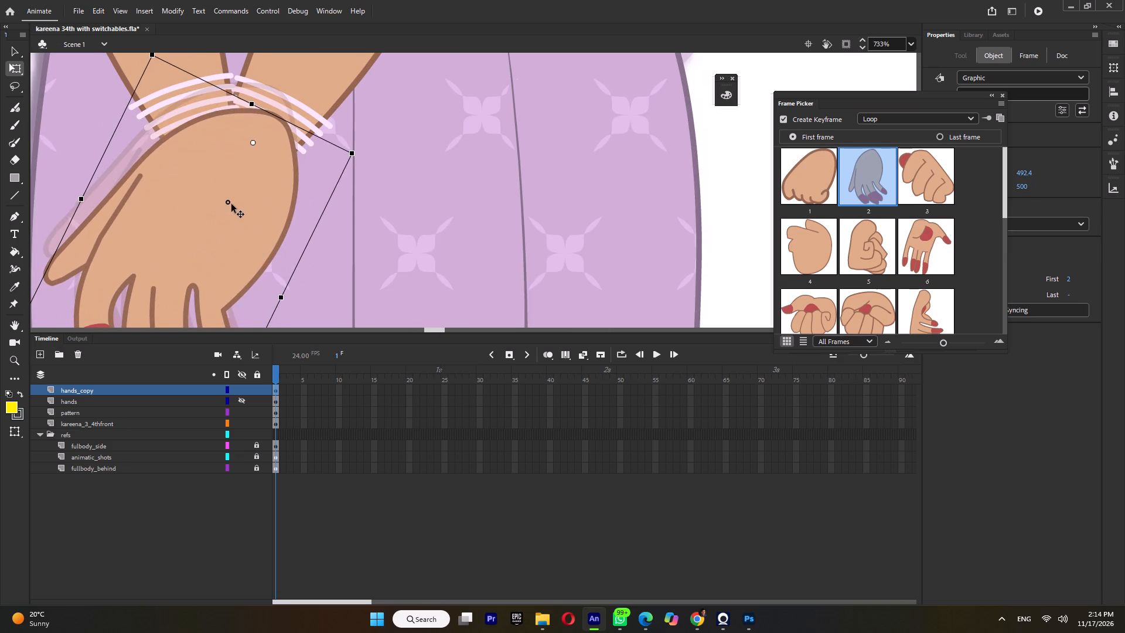
pyautogui.moveTo(231, 204); pyautogui.dragTo(230, 204)
pyautogui.keyDown('ctrl'); pyautogui.scroll(-5, 229, 210); pyautogui.keyUp('ctrl')
# Inside the hands symbol, open the fist group on frame 1 and set its stroke width to 1.
pyautogui.doubleClick(214, 221)
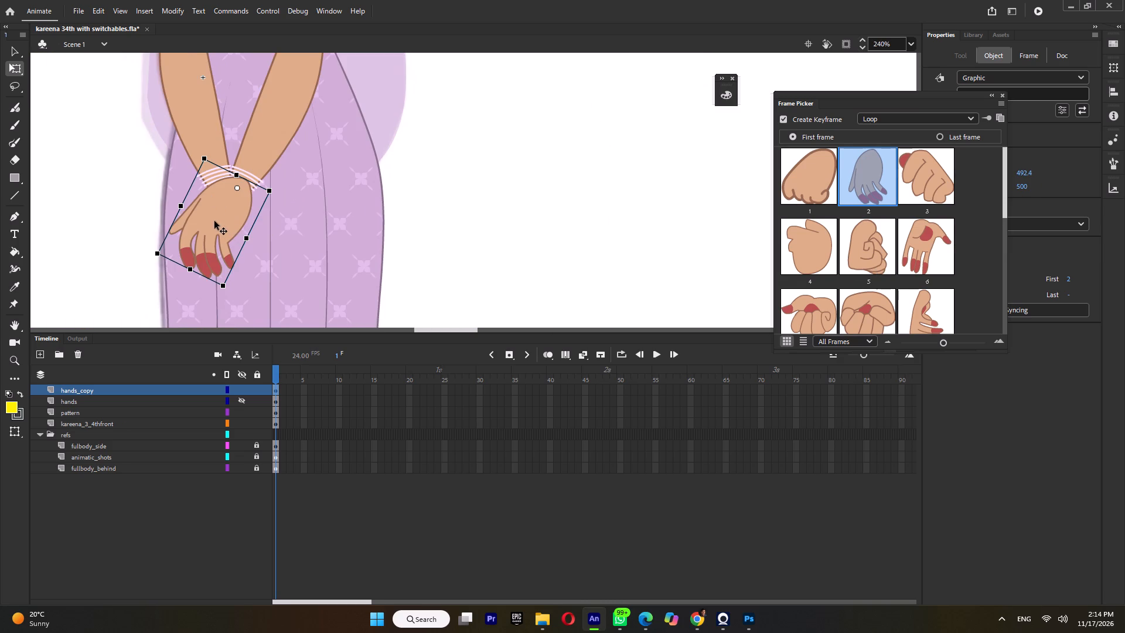
pyautogui.click(274, 381)
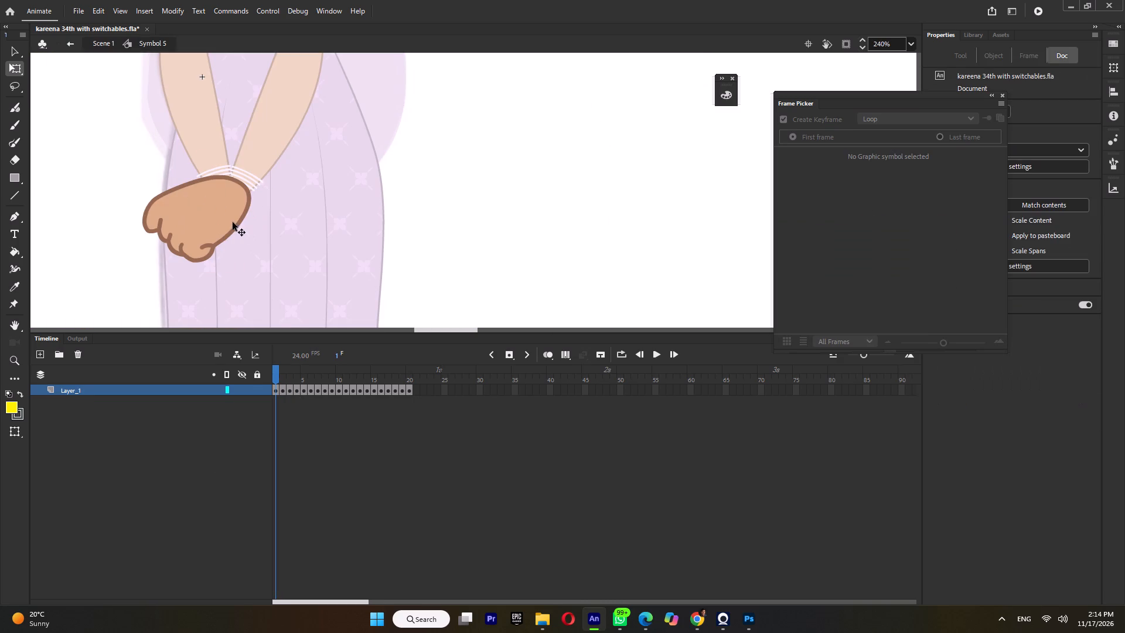
pyautogui.tripleClick(232, 222)
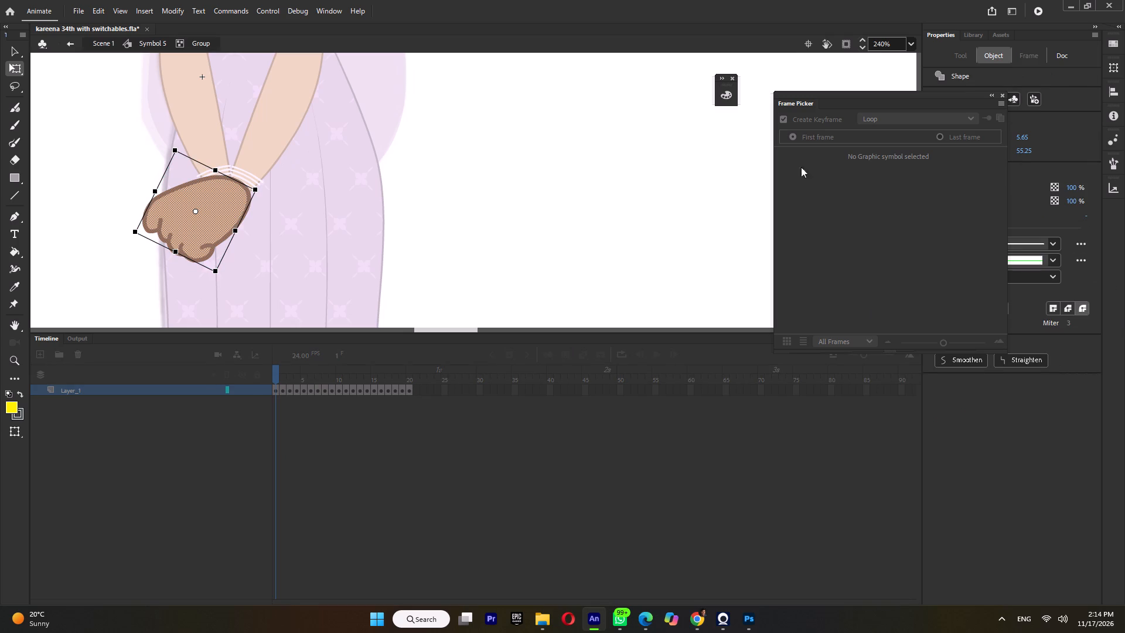
pyautogui.moveTo(371, 129); pyautogui.dragTo(0, 380)
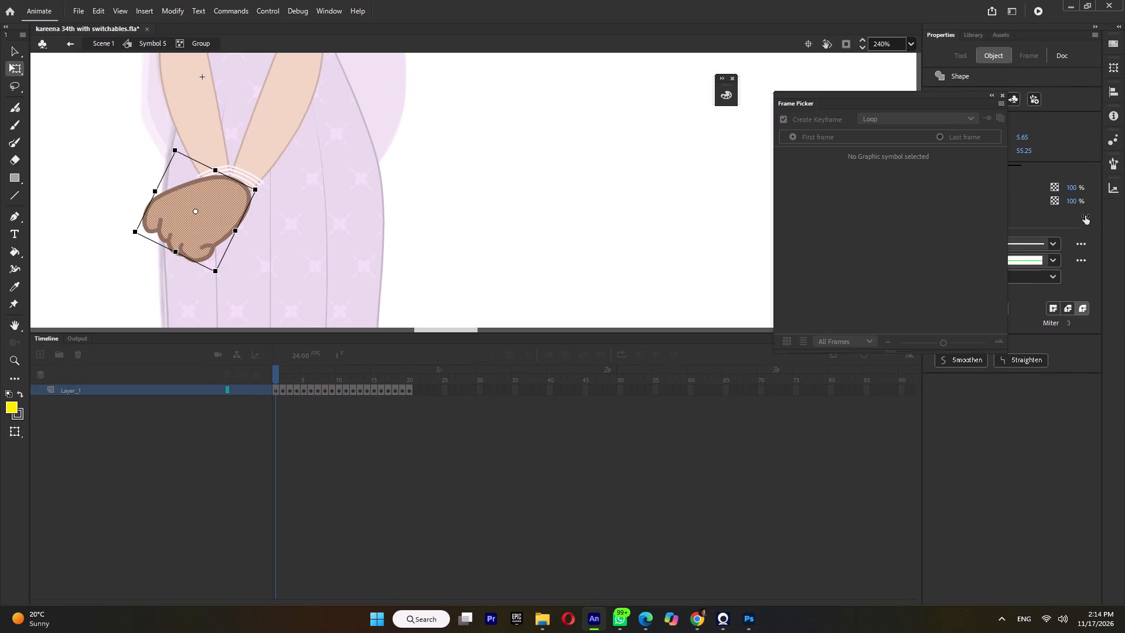
pyautogui.click(1085, 216)
pyautogui.press('1')
pyautogui.press('Return')
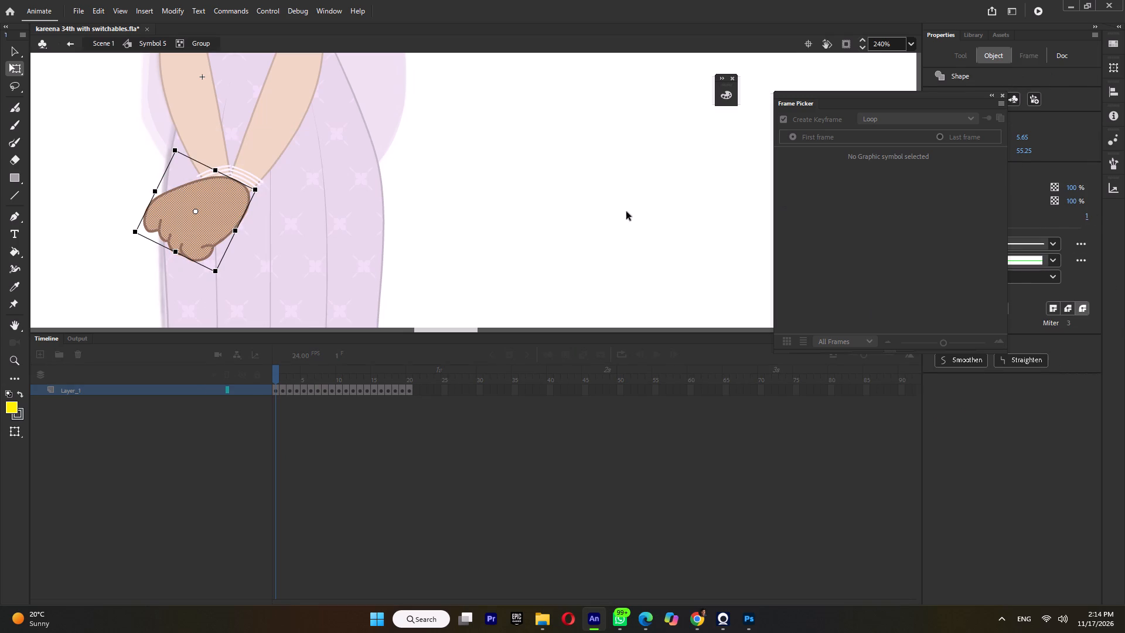
# Scale down the fist about a wrist pivot, rotate it to hang more vertically, fit it under the bracelets, and leave the group.
pyautogui.click(345, 231)
pyautogui.moveTo(275, 111); pyautogui.dragTo(23, 366)
pyautogui.moveTo(196, 212); pyautogui.dragTo(239, 182)
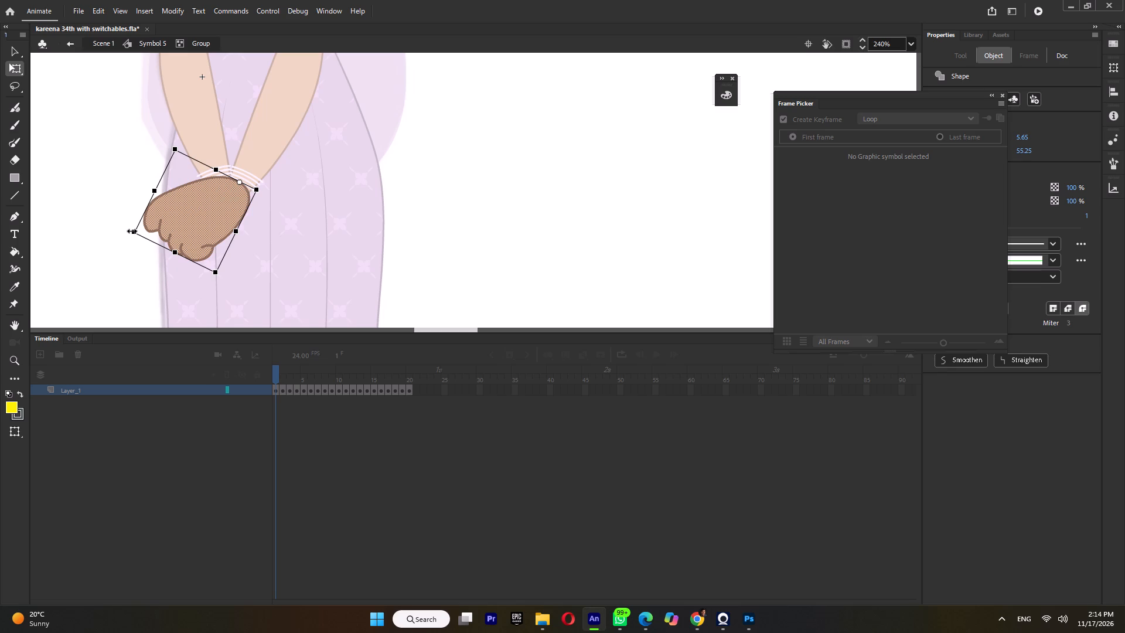
pyautogui.keyDown('shift'); pyautogui.moveTo(132, 231); pyautogui.dragTo(157, 233); pyautogui.keyUp('shift')
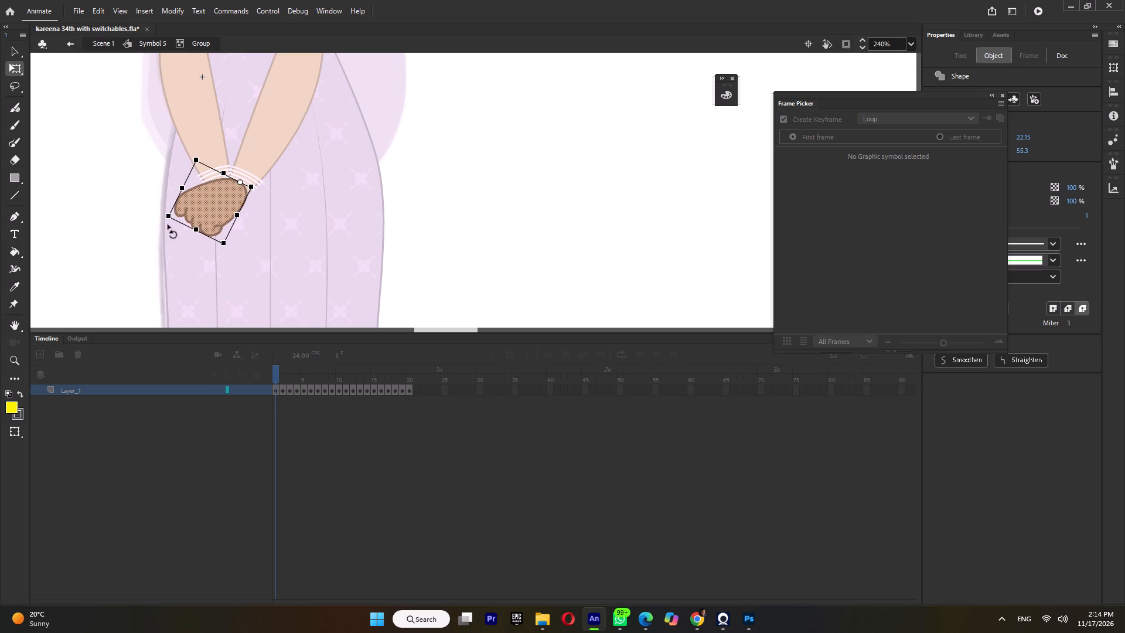
pyautogui.moveTo(169, 224); pyautogui.dragTo(179, 253)
pyautogui.keyDown('ctrl'); pyautogui.scroll(5, 227, 193); pyautogui.keyUp('ctrl')
pyautogui.moveTo(247, 203); pyautogui.dragTo(250, 191)
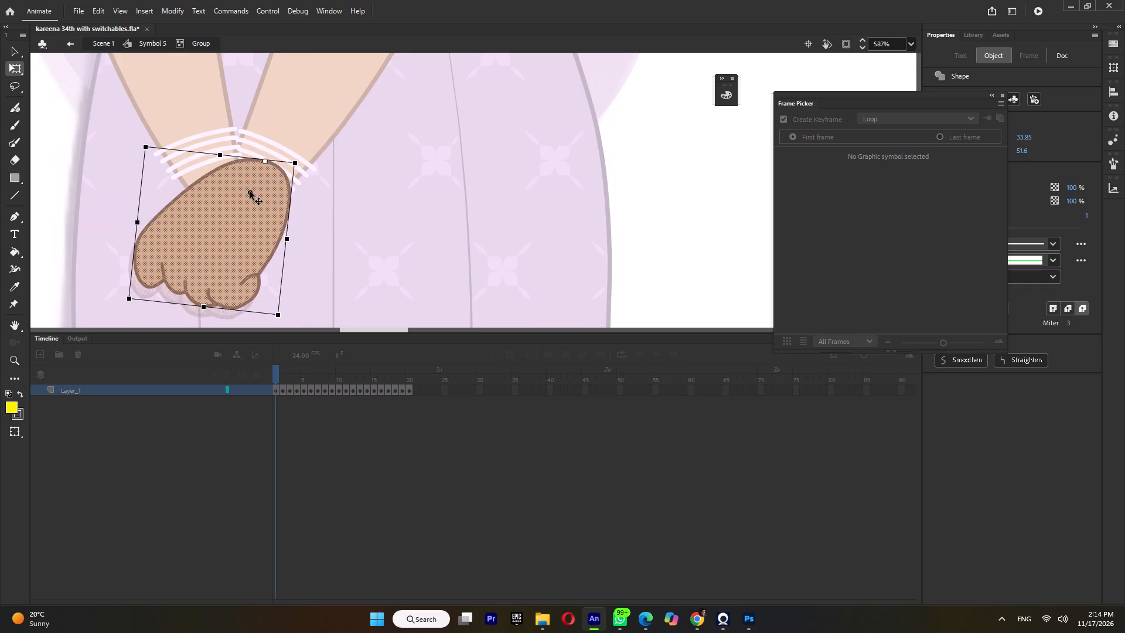
pyautogui.moveTo(250, 191); pyautogui.dragTo(246, 190)
pyautogui.keyDown('ctrl'); pyautogui.scroll(-6, 257, 209); pyautogui.keyUp('ctrl')
pyautogui.click(308, 206)
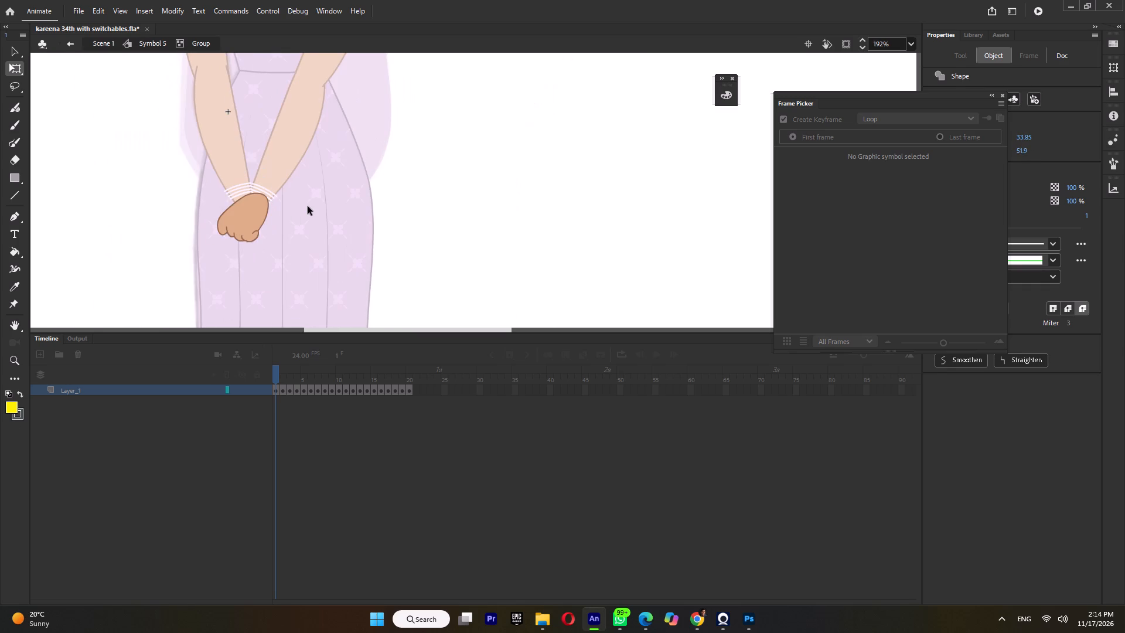
pyautogui.click(308, 206)
# On frame 2 of the symbol, shrink the open hand slightly about a wrist pivot and align it under the bracelets.
pyautogui.click(285, 381)
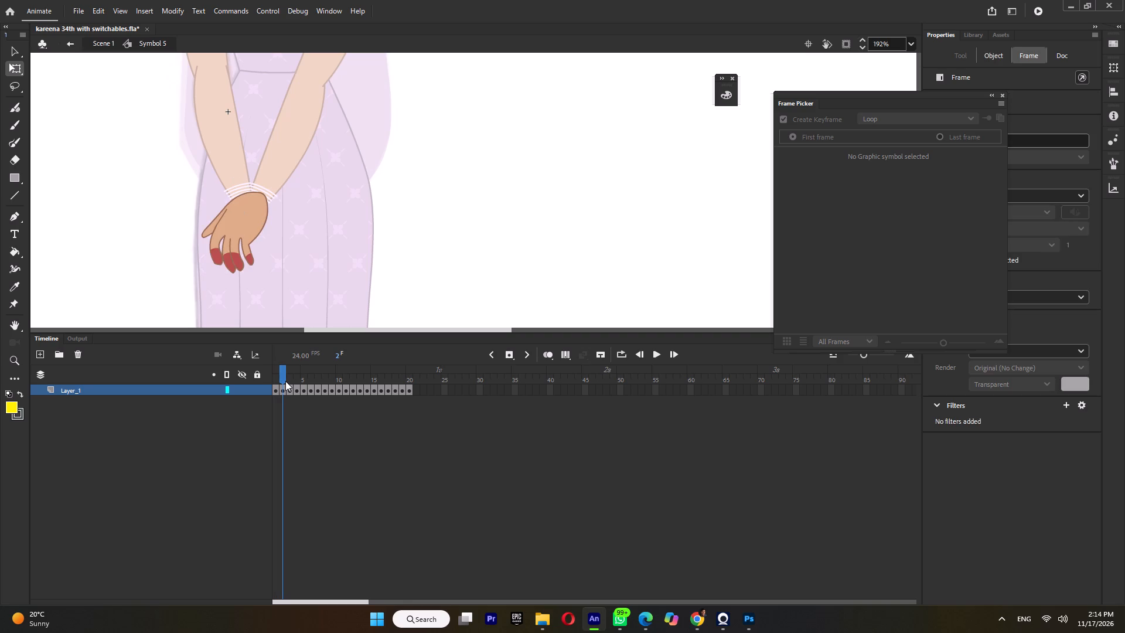
pyautogui.keyDown('ctrl'); pyautogui.scroll(-6, 270, 172); pyautogui.keyUp('ctrl')
pyautogui.keyDown('ctrl'); pyautogui.scroll(5, 265, 186); pyautogui.keyUp('ctrl')
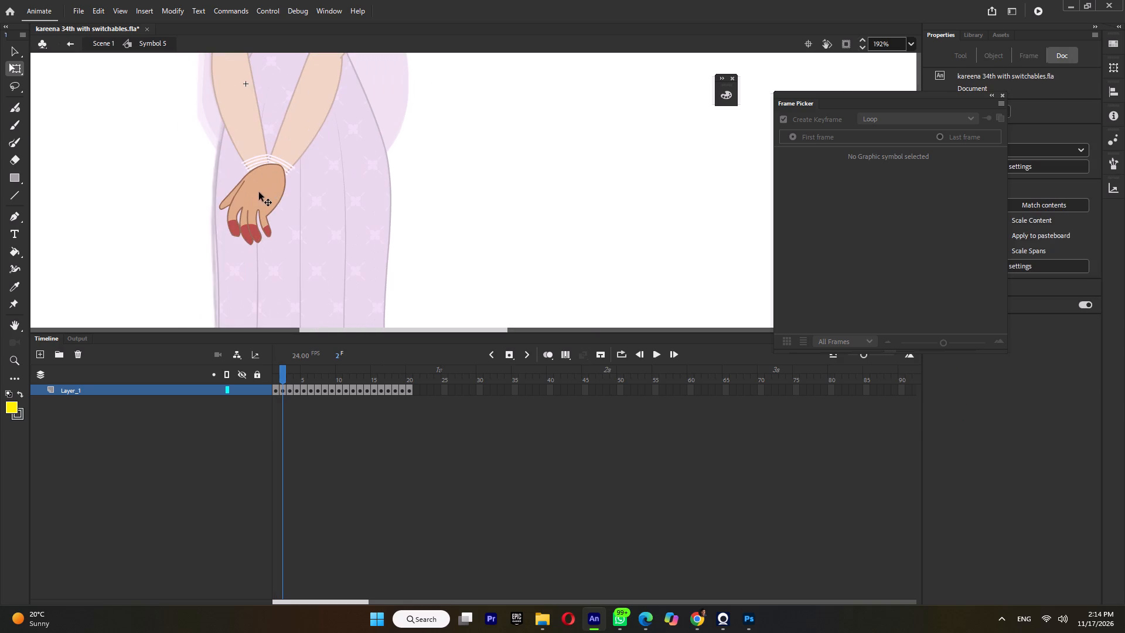
pyautogui.click(259, 193)
pyautogui.moveTo(254, 198); pyautogui.dragTo(283, 156)
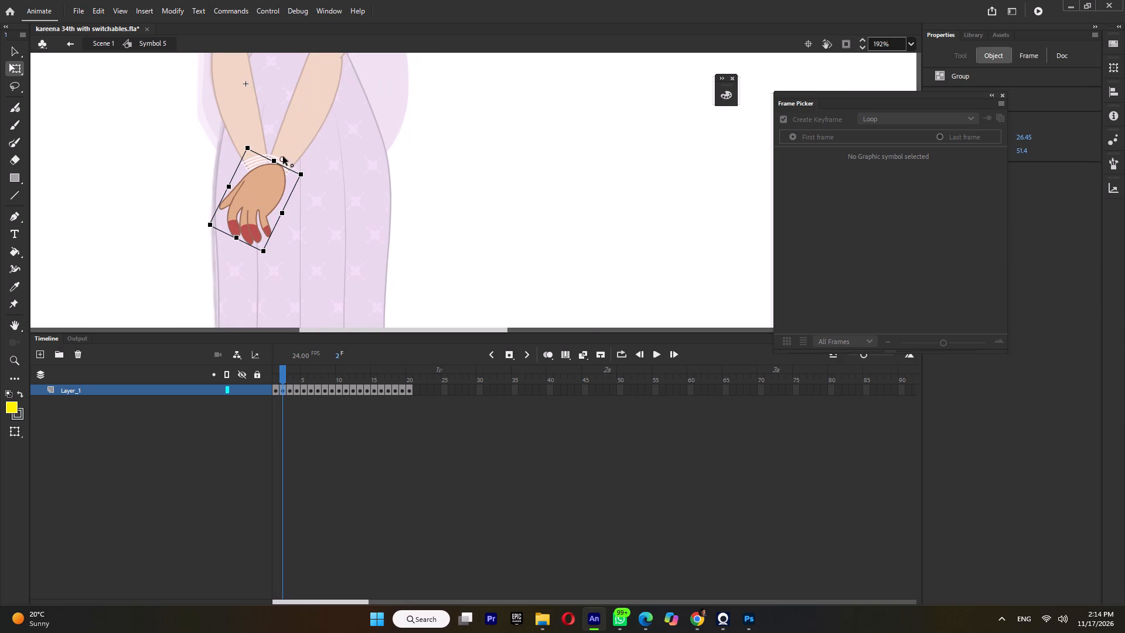
pyautogui.moveTo(283, 156); pyautogui.dragTo(275, 167)
pyautogui.keyDown('ctrl'); pyautogui.scroll(3, 250, 214); pyautogui.keyUp('ctrl')
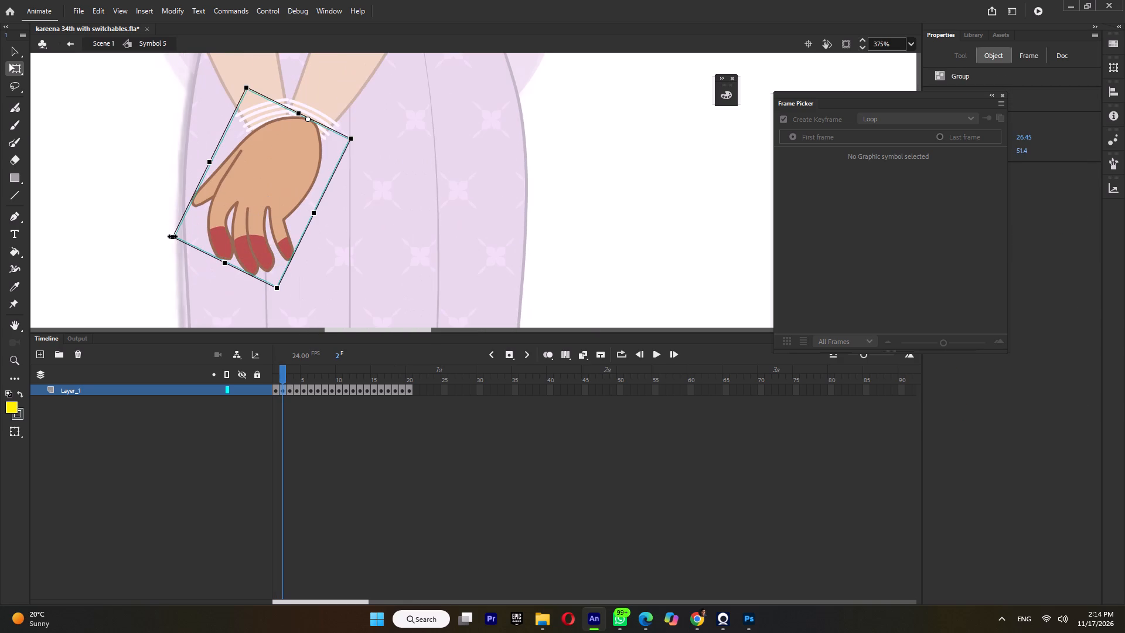
pyautogui.keyDown('shift'); pyautogui.moveTo(173, 236); pyautogui.dragTo(187, 228); pyautogui.keyUp('shift')
pyautogui.keyDown('ctrl'); pyautogui.scroll(4, 292, 130); pyautogui.keyUp('ctrl')
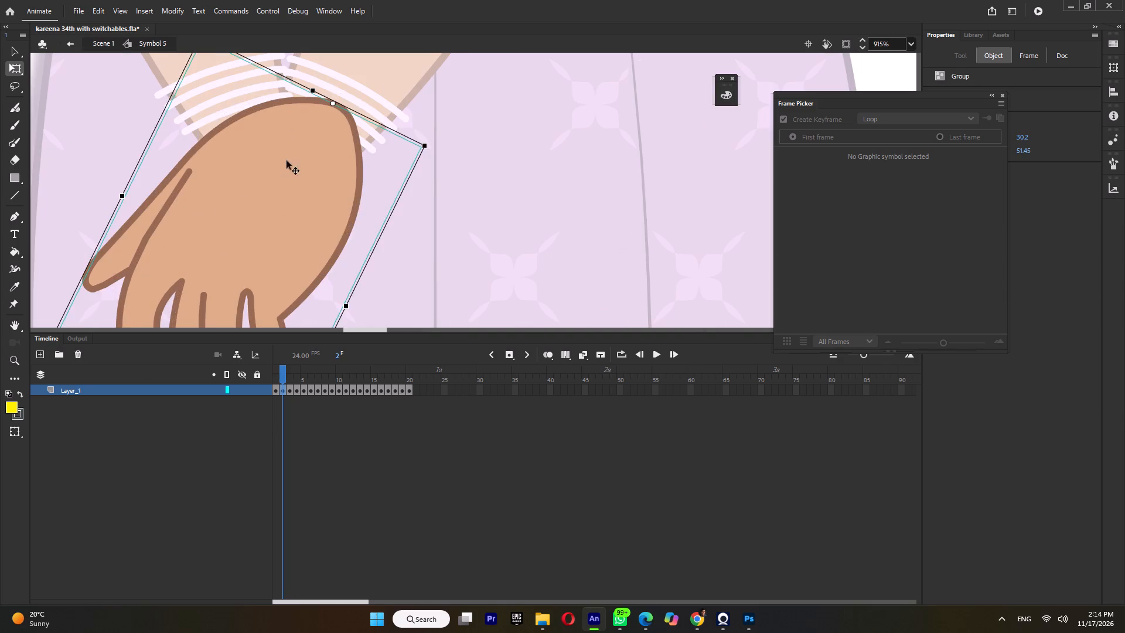
pyautogui.click(284, 172)
pyautogui.keyDown('ctrl'); pyautogui.scroll(-5, 279, 176); pyautogui.keyUp('ctrl')
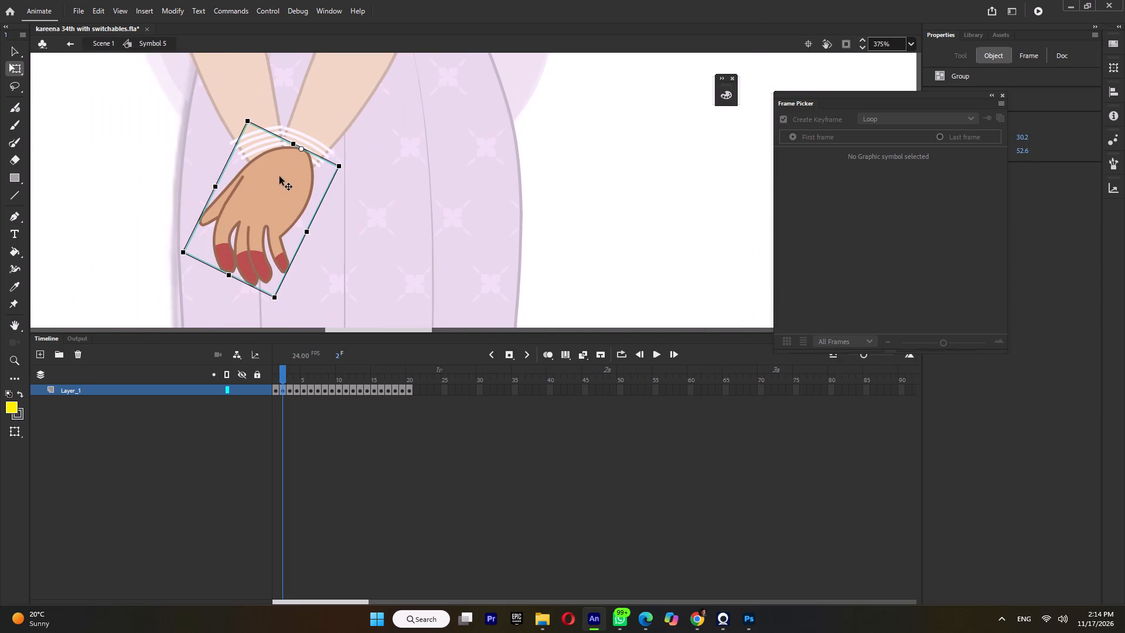
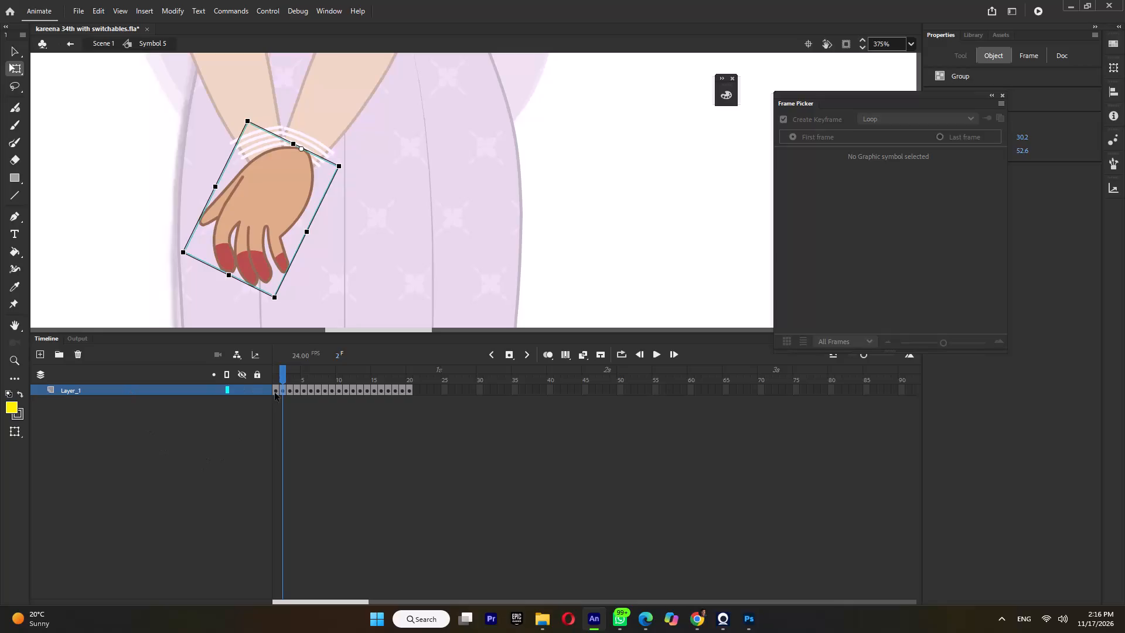
# On frame 3, move the fist below the wrists, scale it down about a wrist pivot, rotate it clockwise and seat it under the bracelets.
pyautogui.click(287, 374)
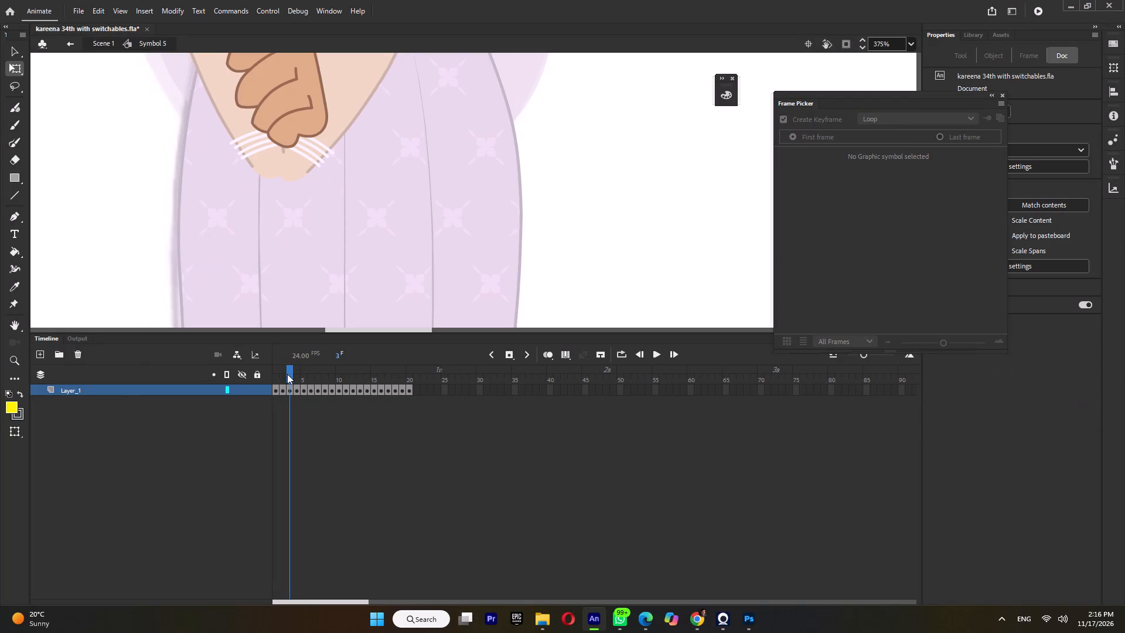
pyautogui.click(289, 109)
pyautogui.moveTo(302, 166); pyautogui.dragTo(405, 26)
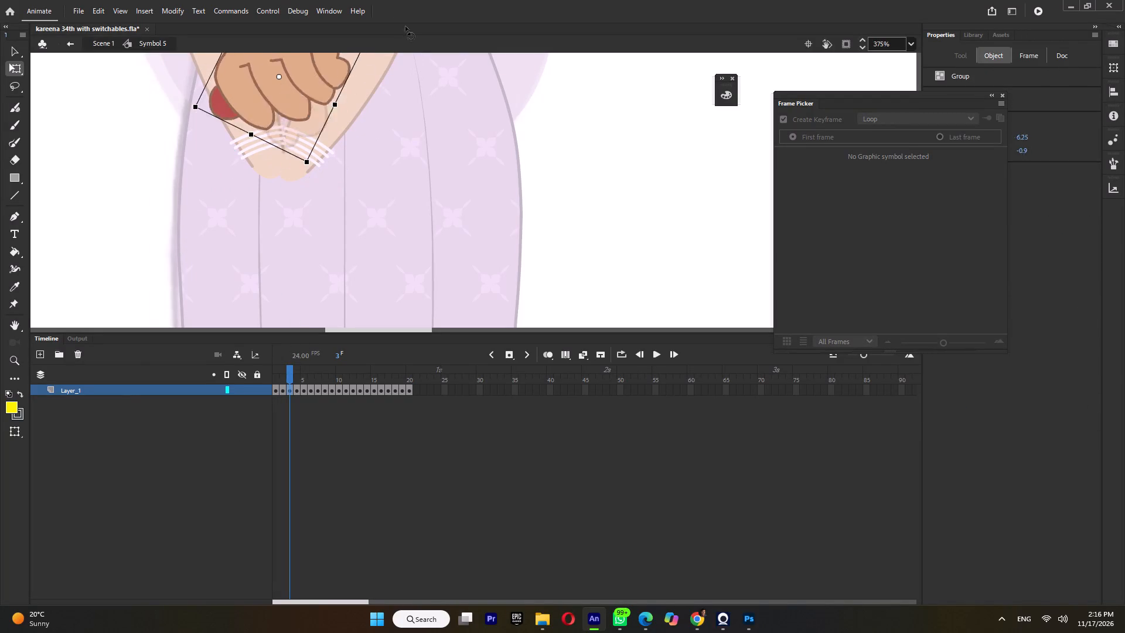
pyautogui.moveTo(405, 26); pyautogui.dragTo(363, 1)
pyautogui.moveTo(297, 75); pyautogui.dragTo(286, 203)
pyautogui.moveTo(271, 206); pyautogui.dragTo(301, 156)
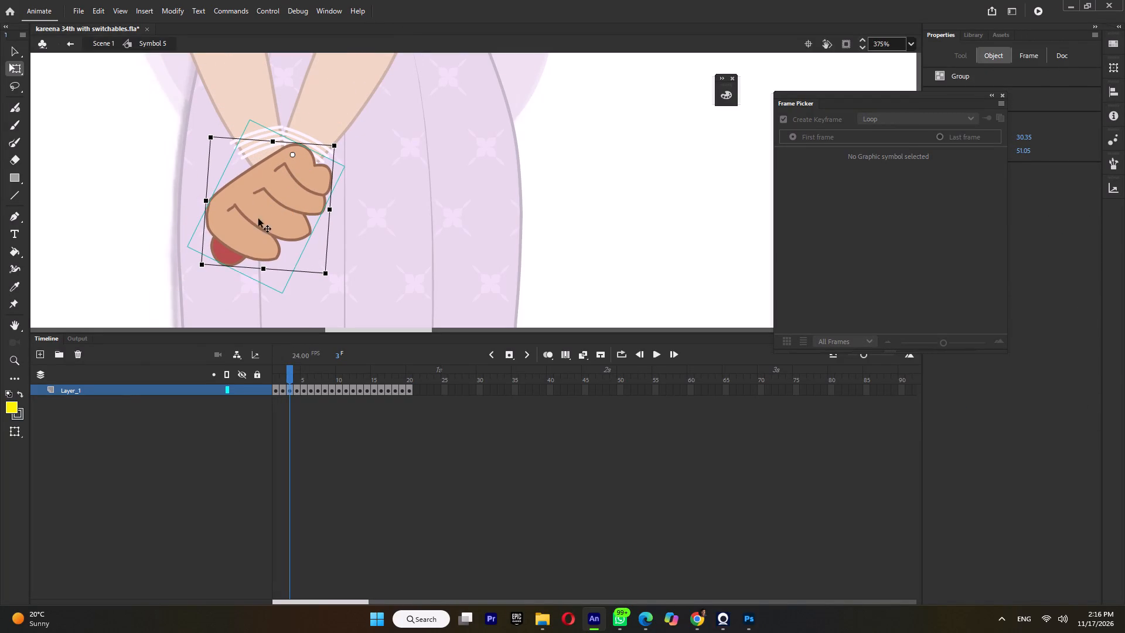
pyautogui.keyDown('shift'); pyautogui.moveTo(201, 266); pyautogui.dragTo(216, 251); pyautogui.keyUp('shift')
pyautogui.moveTo(212, 256); pyautogui.dragTo(214, 152)
pyautogui.keyDown('ctrl'); pyautogui.scroll(4, 269, 161); pyautogui.keyUp('ctrl')
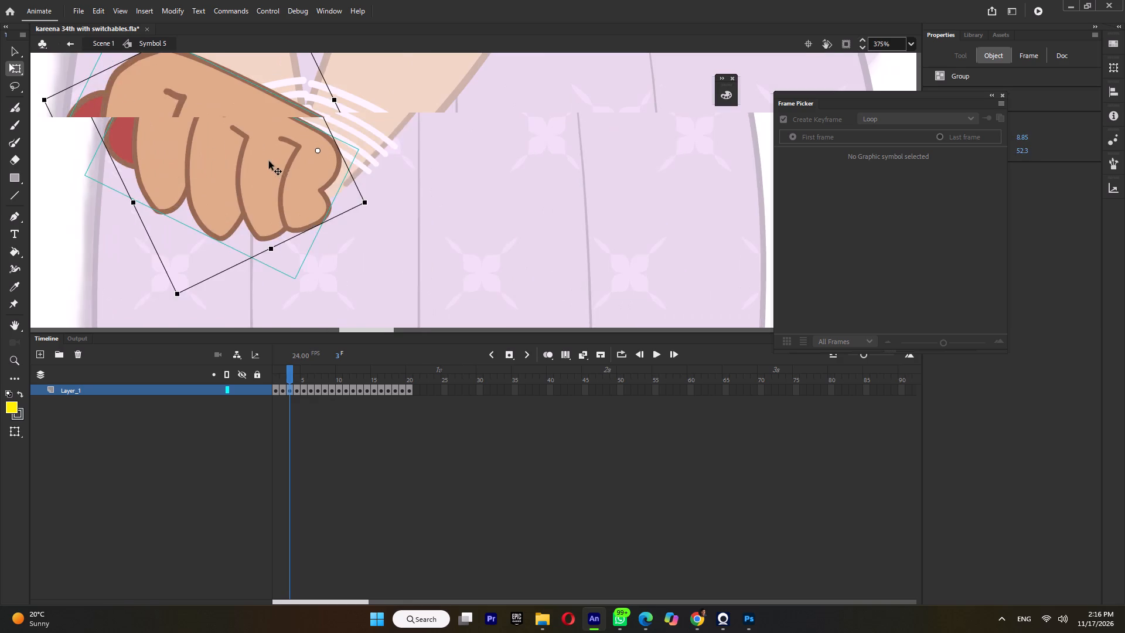
pyautogui.moveTo(280, 167); pyautogui.dragTo(292, 178)
pyautogui.keyDown('ctrl'); pyautogui.scroll(-16, 313, 231); pyautogui.keyUp('ctrl')
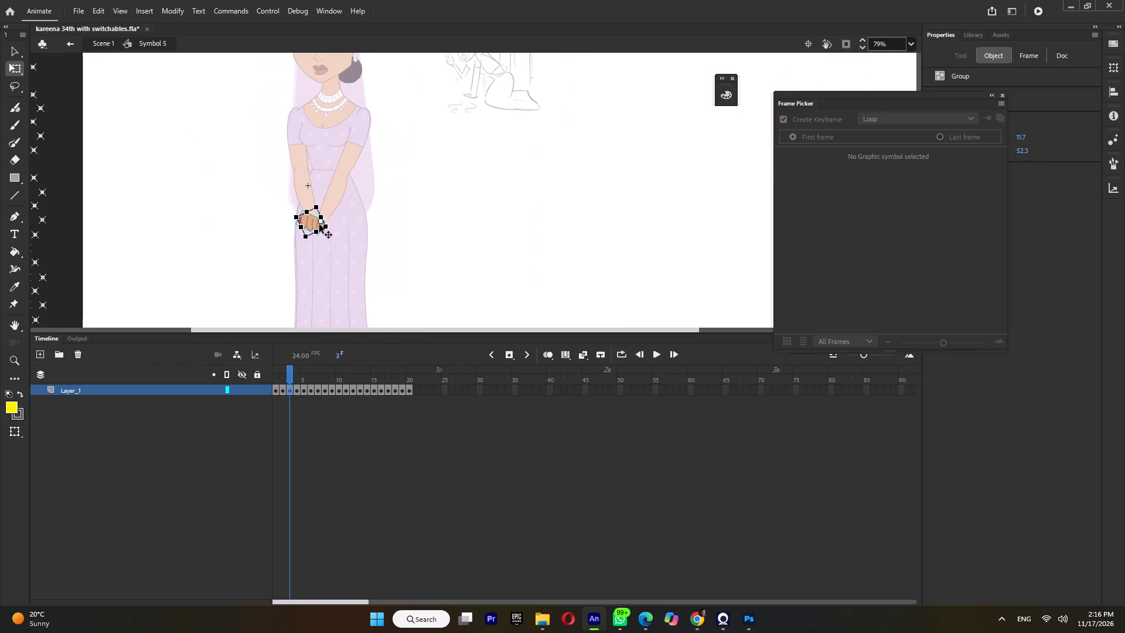
pyautogui.click(356, 202)
pyautogui.keyDown('ctrl'); pyautogui.scroll(-3, 336, 239); pyautogui.keyUp('ctrl')
pyautogui.keyDown('ctrl'); pyautogui.scroll(6, 336, 230); pyautogui.keyUp('ctrl')
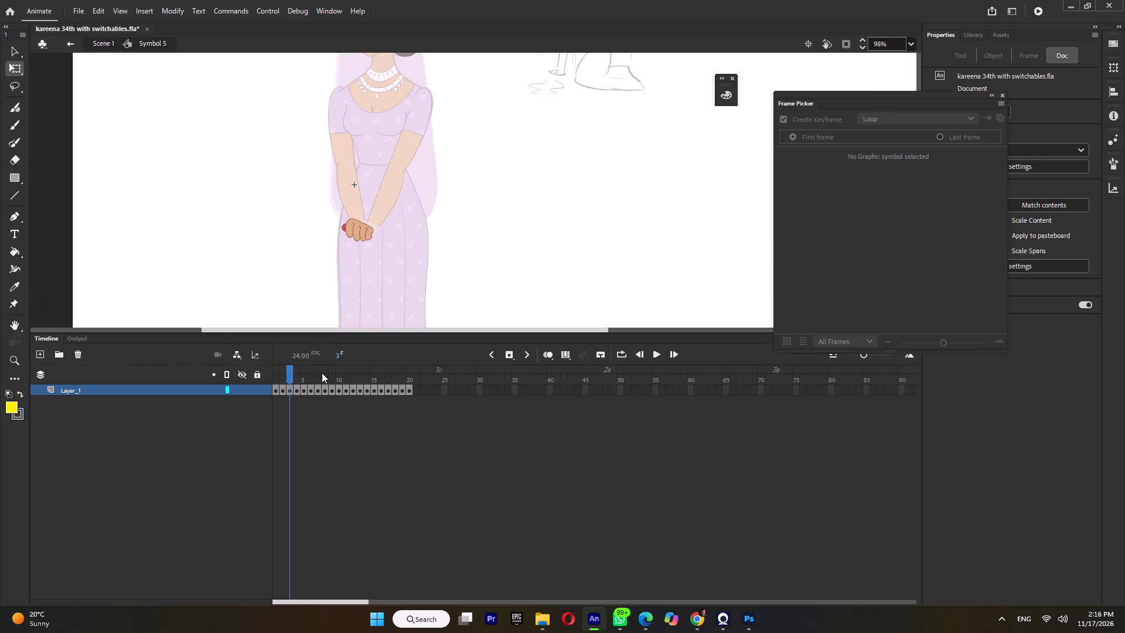
# On frame 4, rotate the hand so its fingers point downward, seat it under the bracelets, and shrink it about a wrist pivot.
pyautogui.click(296, 375)
pyautogui.keyDown('ctrl'); pyautogui.scroll(4, 353, 226); pyautogui.keyUp('ctrl')
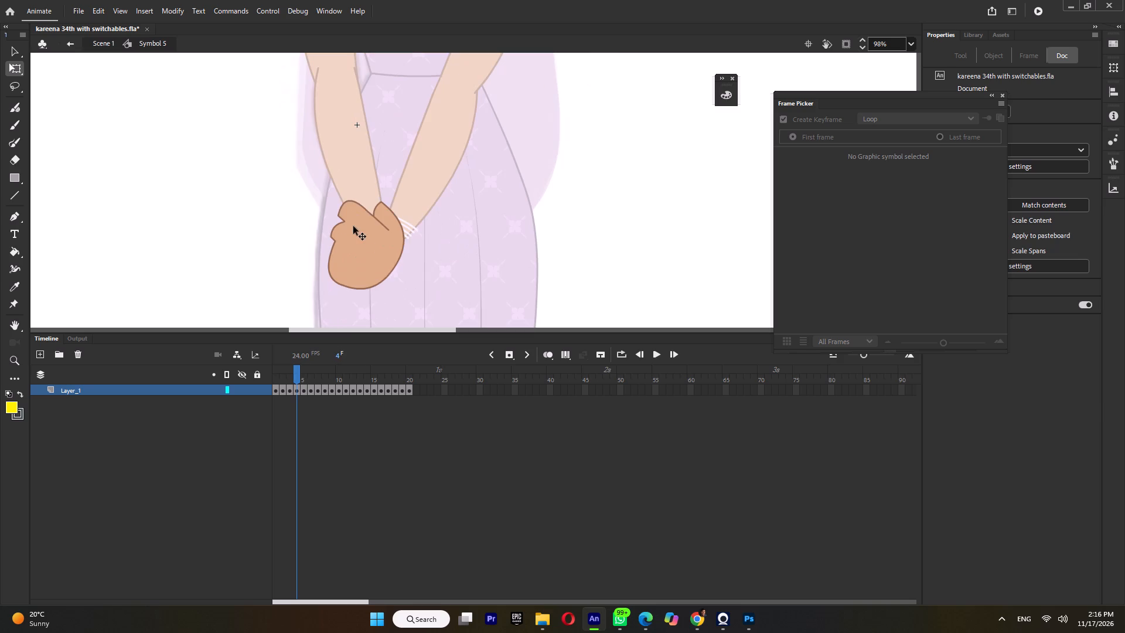
pyautogui.click(348, 233)
pyautogui.moveTo(303, 278); pyautogui.dragTo(379, 311)
pyautogui.moveTo(376, 268); pyautogui.dragTo(386, 283)
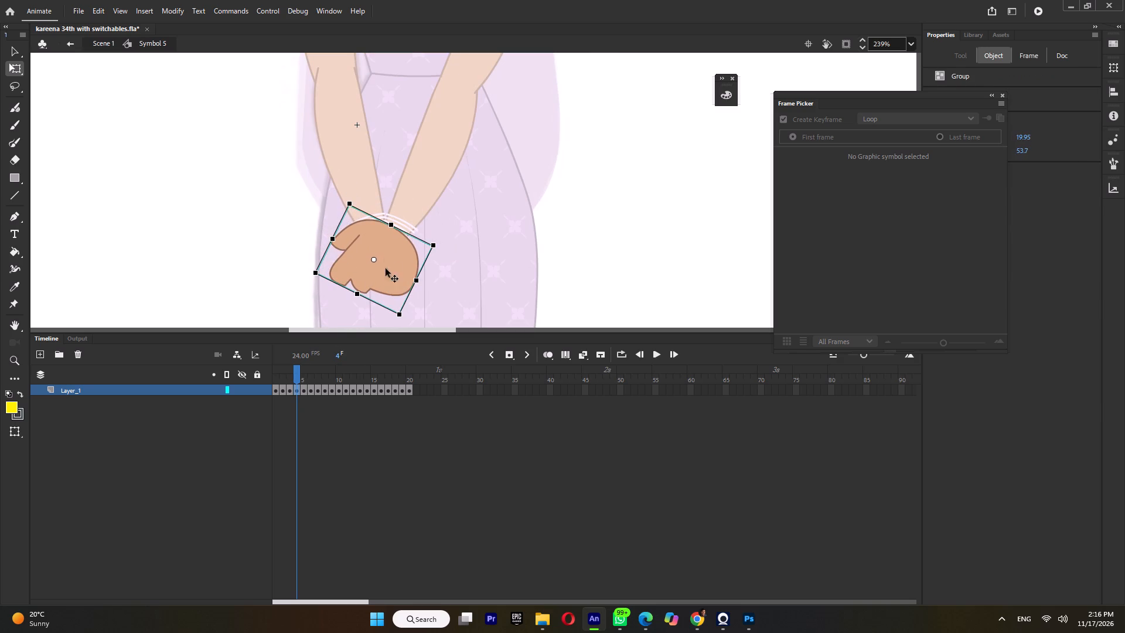
pyautogui.moveTo(374, 260); pyautogui.dragTo(393, 224)
pyautogui.keyDown('shift'); pyautogui.moveTo(316, 276); pyautogui.dragTo(332, 270); pyautogui.keyUp('shift')
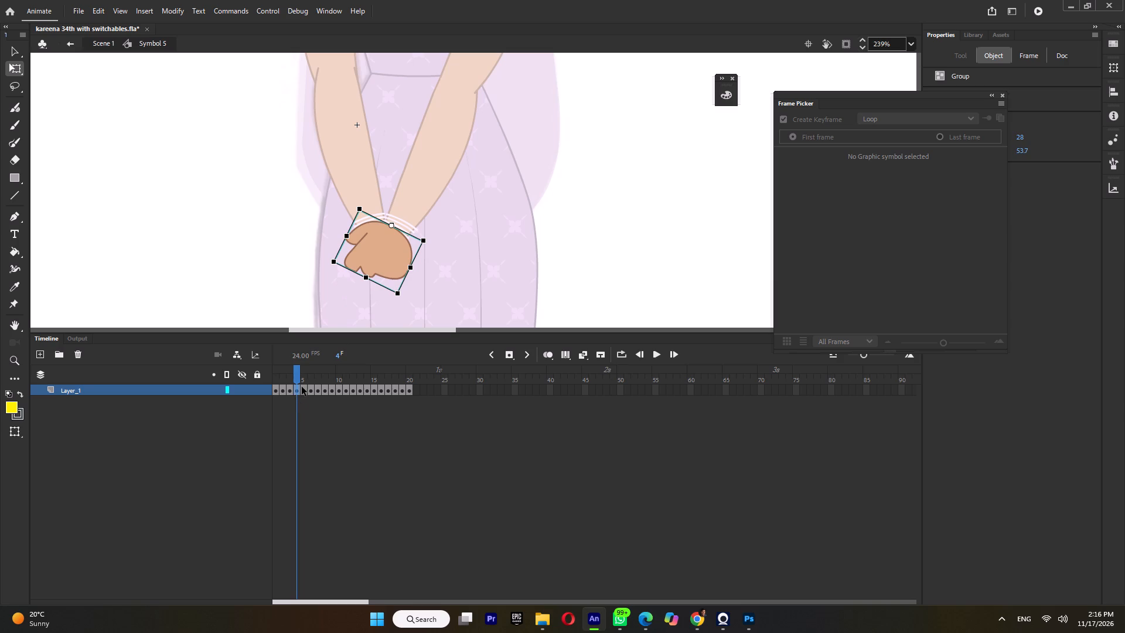
# On frame 5, rotate the fist slightly clockwise to fit under the bracelets.
pyautogui.click(304, 387)
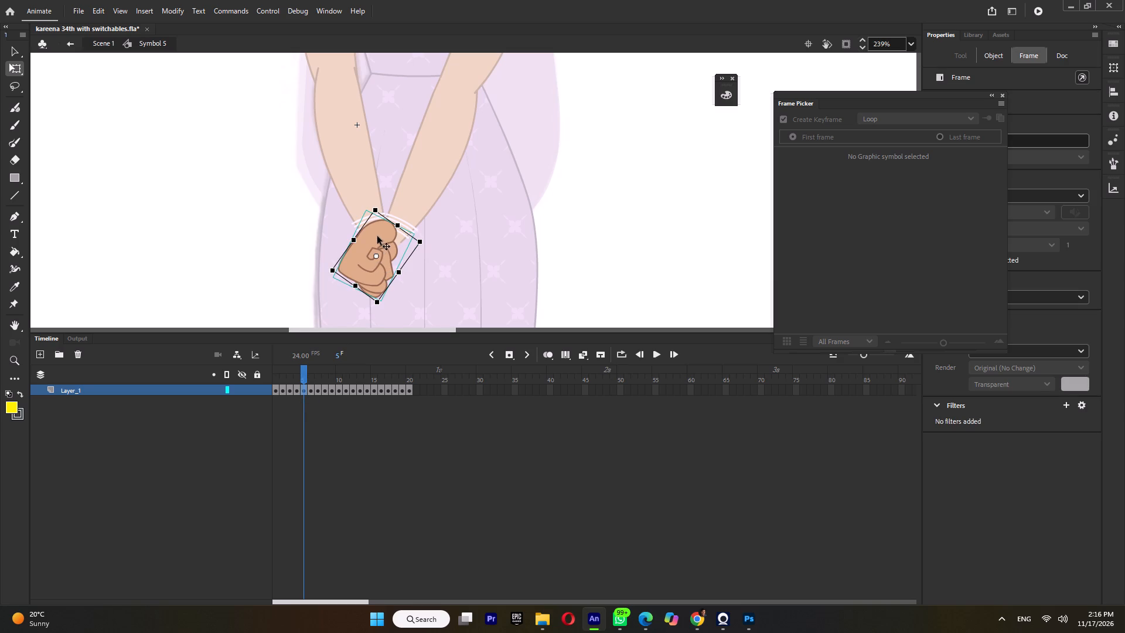
pyautogui.moveTo(380, 202); pyautogui.dragTo(345, 155)
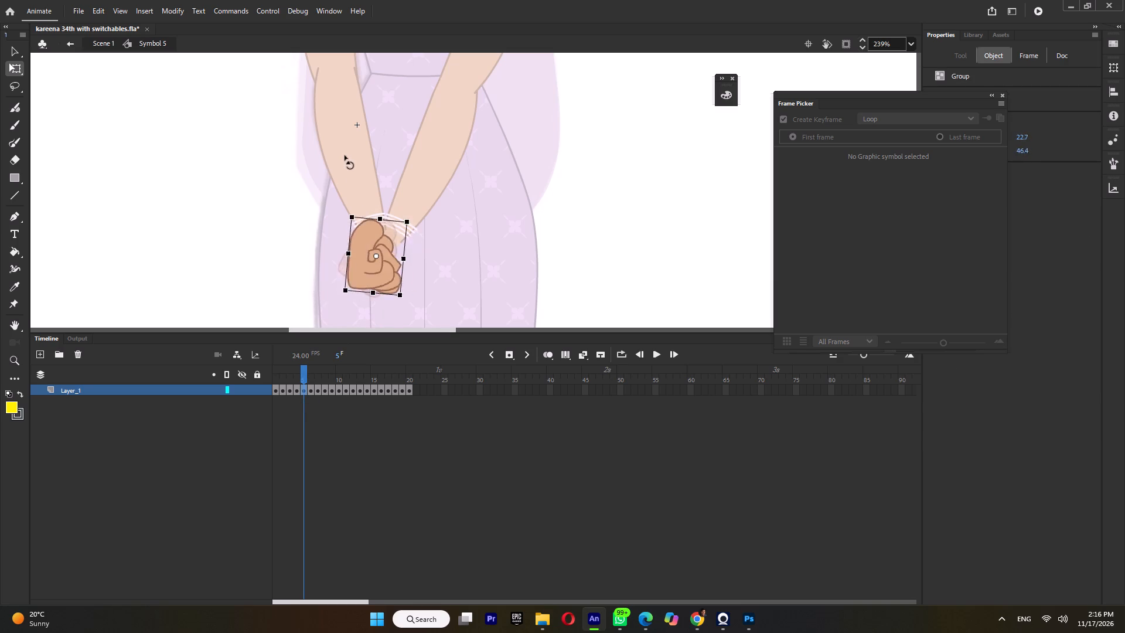
pyautogui.moveTo(345, 155); pyautogui.dragTo(396, 177)
pyautogui.keyDown('ctrl'); pyautogui.scroll(-3, 442, 254); pyautogui.keyUp('ctrl')
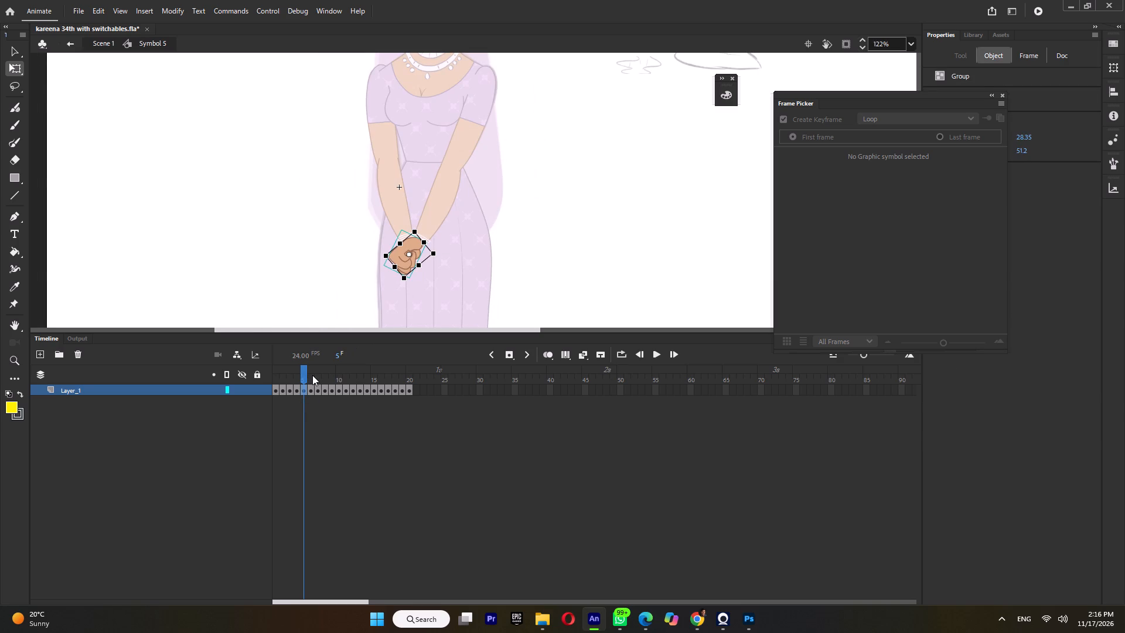
# On frame 6, move the open palm with spread fingers down to sit under the bracelets.
pyautogui.click(311, 379)
pyautogui.keyDown('ctrl'); pyautogui.scroll(3, 404, 239); pyautogui.keyUp('ctrl')
pyautogui.keyDown('ctrl'); pyautogui.middleClick(404, 239); pyautogui.keyUp('ctrl')
pyautogui.moveTo(404, 258); pyautogui.dragTo(419, 275)
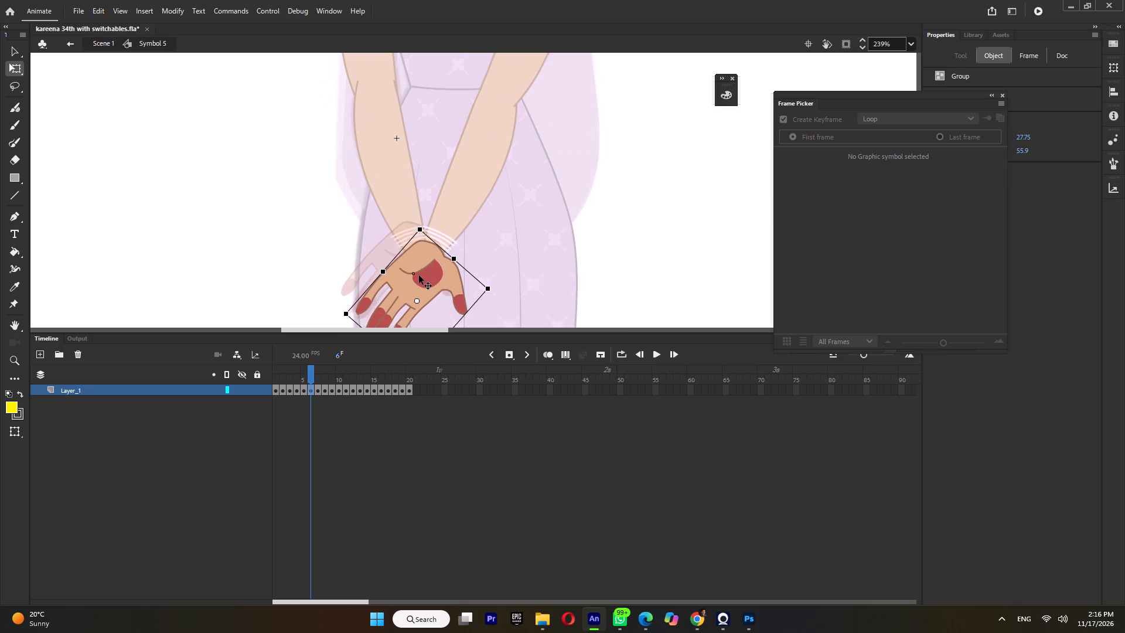
pyautogui.moveTo(419, 275); pyautogui.dragTo(419, 273)
pyautogui.keyDown('ctrl'); pyautogui.scroll(-7, 441, 247); pyautogui.keyUp('ctrl')
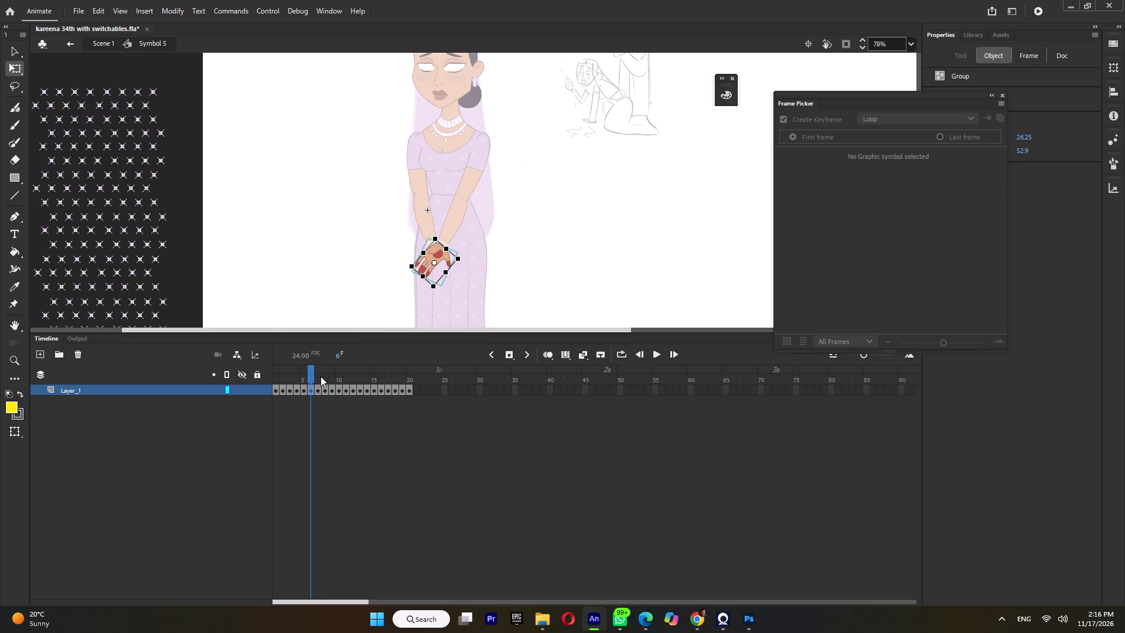
# On frame 7, move the half-closed palm with the extended thumb down to sit under the bracelets.
pyautogui.click(318, 378)
pyautogui.keyDown('ctrl'); pyautogui.scroll(3, 434, 253); pyautogui.keyUp('ctrl')
pyautogui.moveTo(438, 230); pyautogui.dragTo(439, 251)
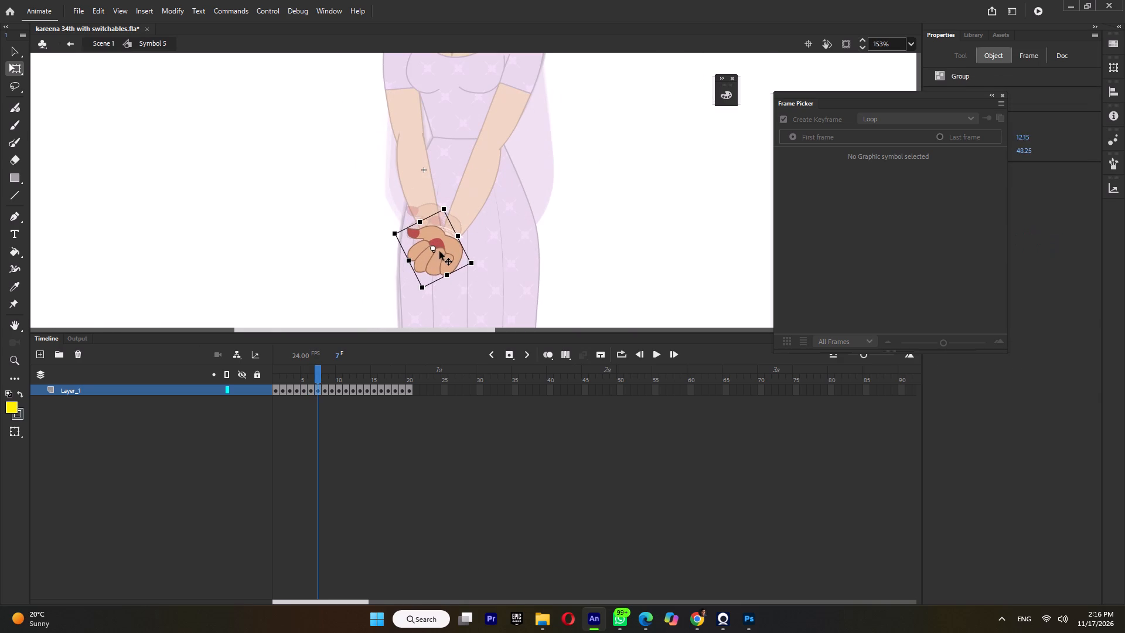
pyautogui.moveTo(439, 251); pyautogui.dragTo(439, 255)
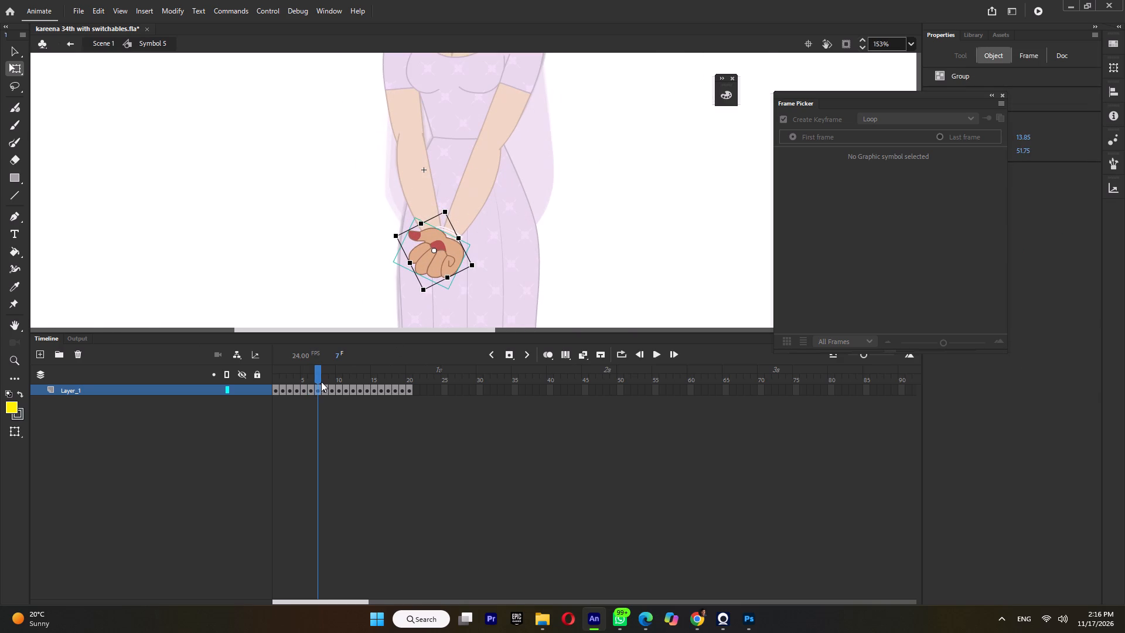
# On frame 8, move the hand with fingers curled over the palm down and across so its wrist meets the bracelets.
pyautogui.click(325, 381)
pyautogui.keyDown('ctrl'); pyautogui.scroll(5, 434, 245); pyautogui.keyUp('ctrl')
pyautogui.moveTo(442, 249); pyautogui.dragTo(458, 266)
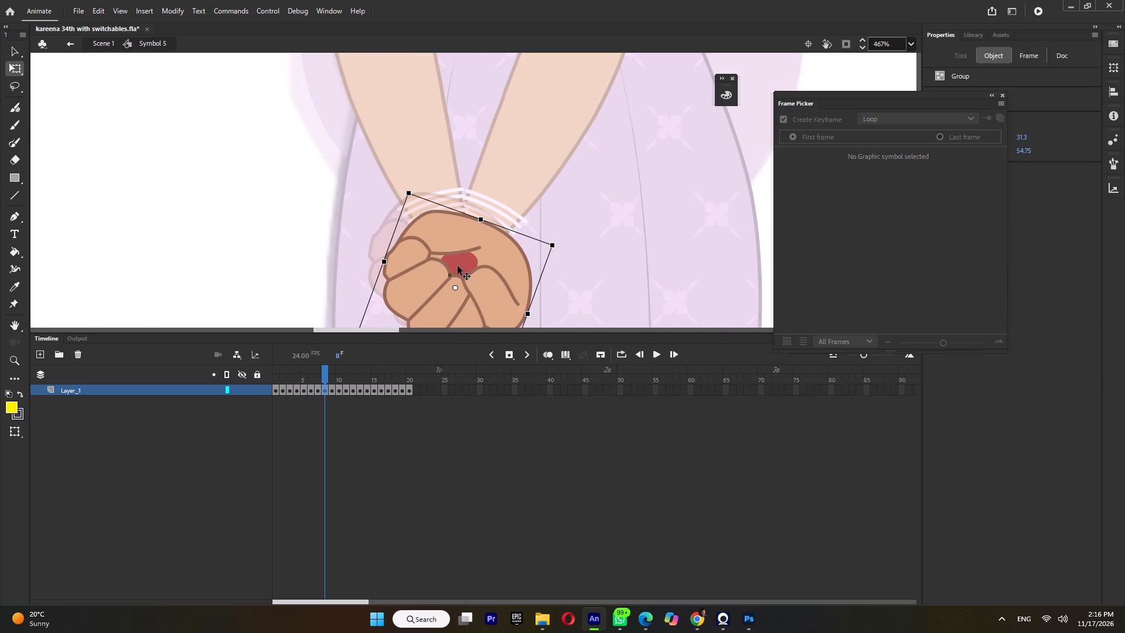
pyautogui.moveTo(458, 266); pyautogui.dragTo(459, 266)
# On frame 9, rotate the side-view hand clockwise until it lies nearly horizontal with its fingers hanging down.
pyautogui.click(331, 380)
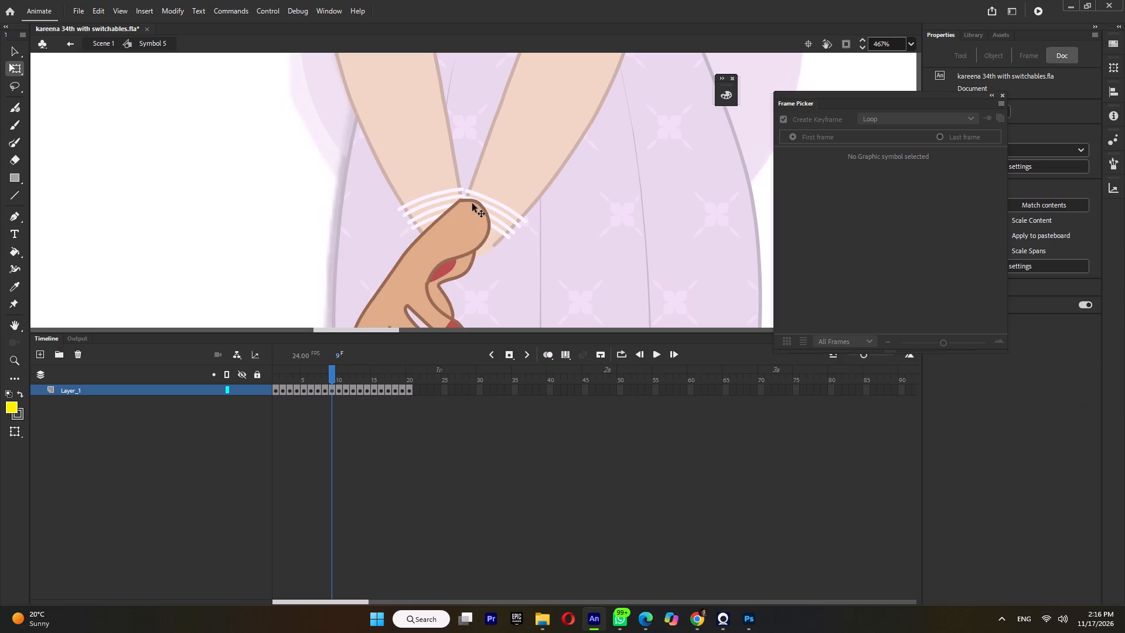
pyautogui.keyDown('ctrl'); pyautogui.scroll(-6, 468, 202); pyautogui.keyUp('ctrl')
pyautogui.click(464, 210)
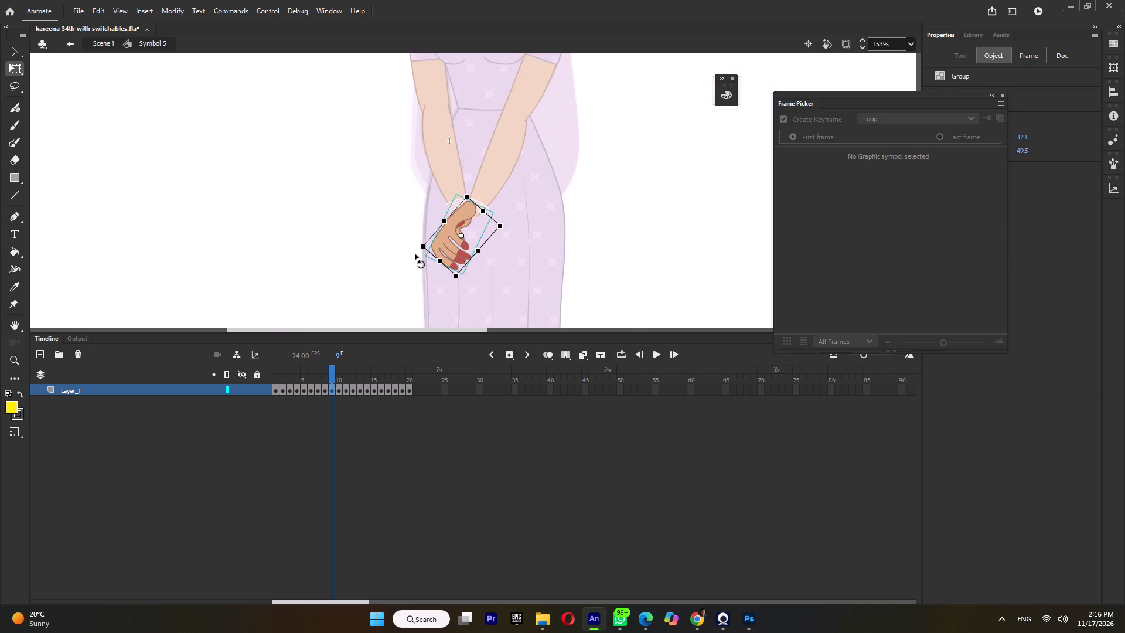
pyautogui.moveTo(415, 254); pyautogui.dragTo(409, 206)
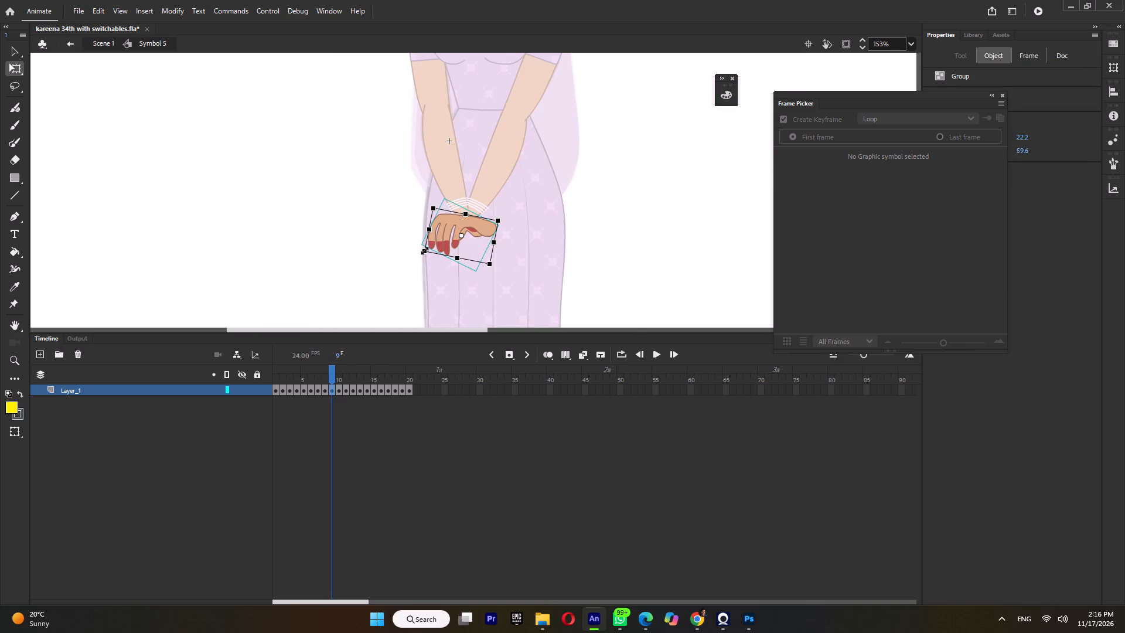
pyautogui.keyDown('shift'); pyautogui.click(425, 251); pyautogui.keyUp('shift')
pyautogui.keyDown('ctrl'); pyautogui.scroll(7, 487, 222); pyautogui.keyUp('ctrl')
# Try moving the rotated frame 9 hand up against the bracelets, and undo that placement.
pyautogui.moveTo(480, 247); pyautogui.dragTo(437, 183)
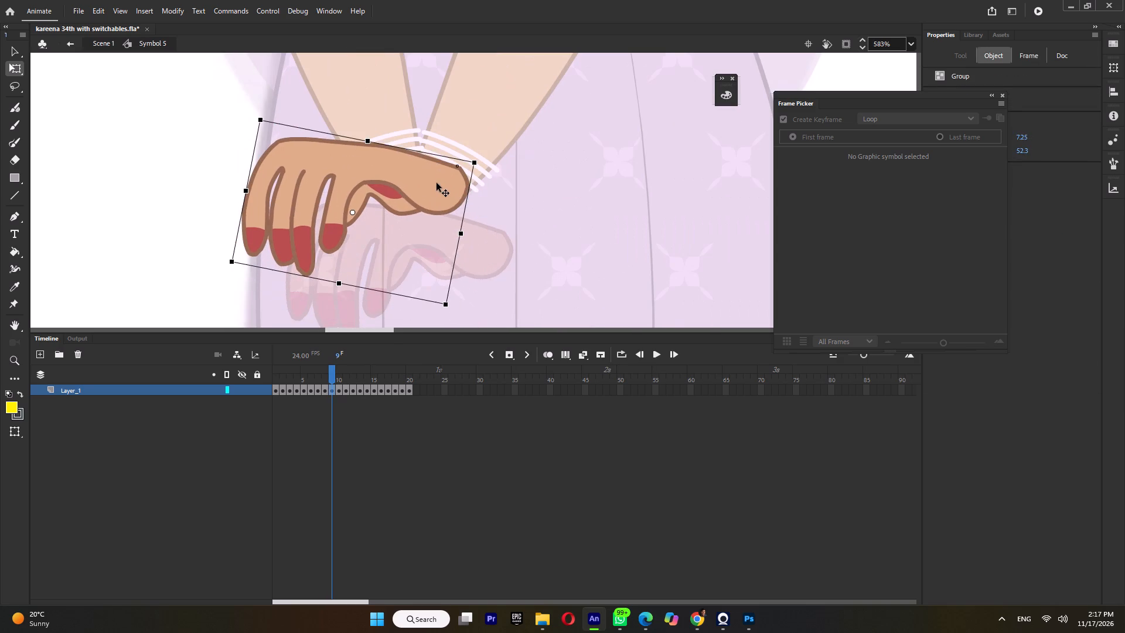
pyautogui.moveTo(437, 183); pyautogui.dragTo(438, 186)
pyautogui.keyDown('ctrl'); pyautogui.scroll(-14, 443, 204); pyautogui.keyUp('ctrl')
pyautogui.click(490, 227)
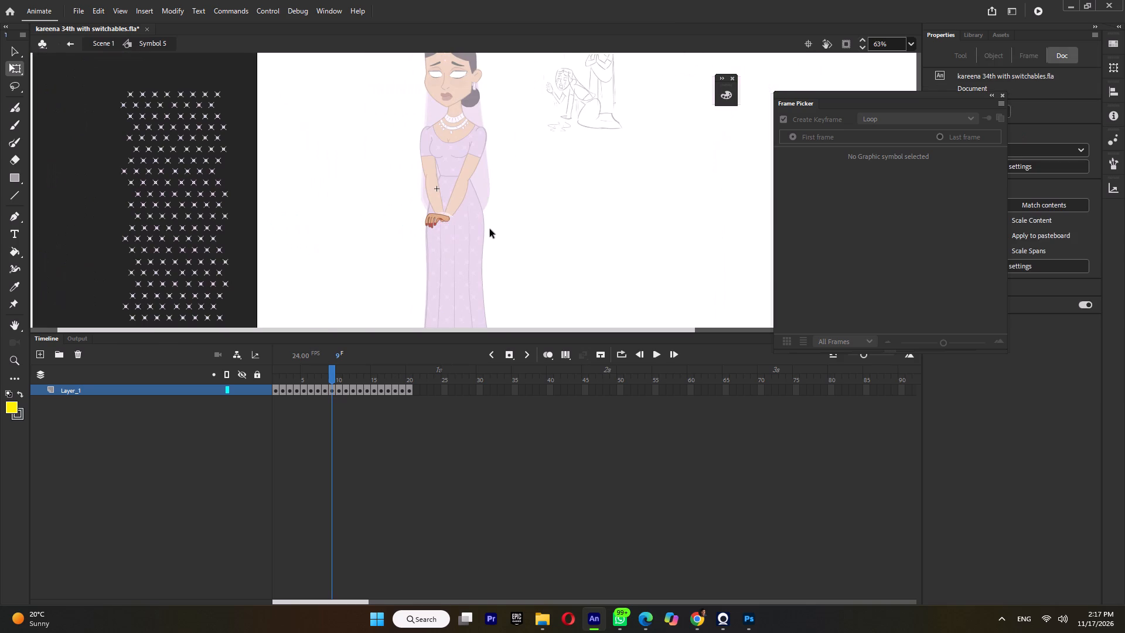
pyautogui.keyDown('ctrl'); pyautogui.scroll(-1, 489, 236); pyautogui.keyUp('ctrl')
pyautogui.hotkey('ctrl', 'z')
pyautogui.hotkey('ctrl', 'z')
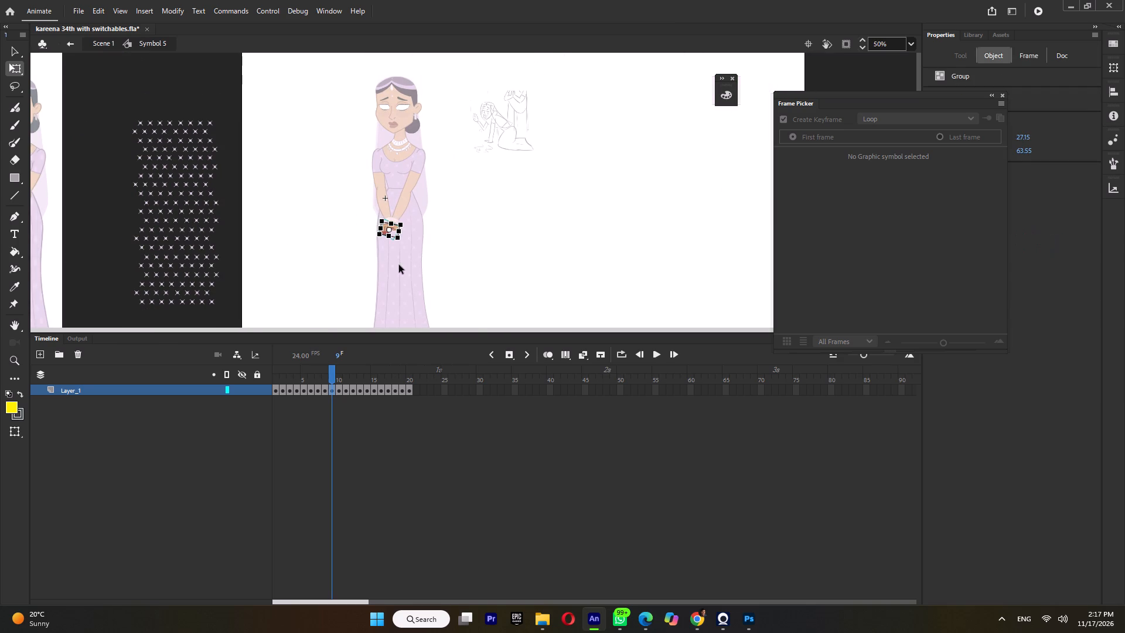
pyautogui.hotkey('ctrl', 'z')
# Move the rotated frame 9 hand up and across to sit against the bracelets.
pyautogui.keyDown('ctrl'); pyautogui.scroll(12, 397, 229); pyautogui.keyUp('ctrl')
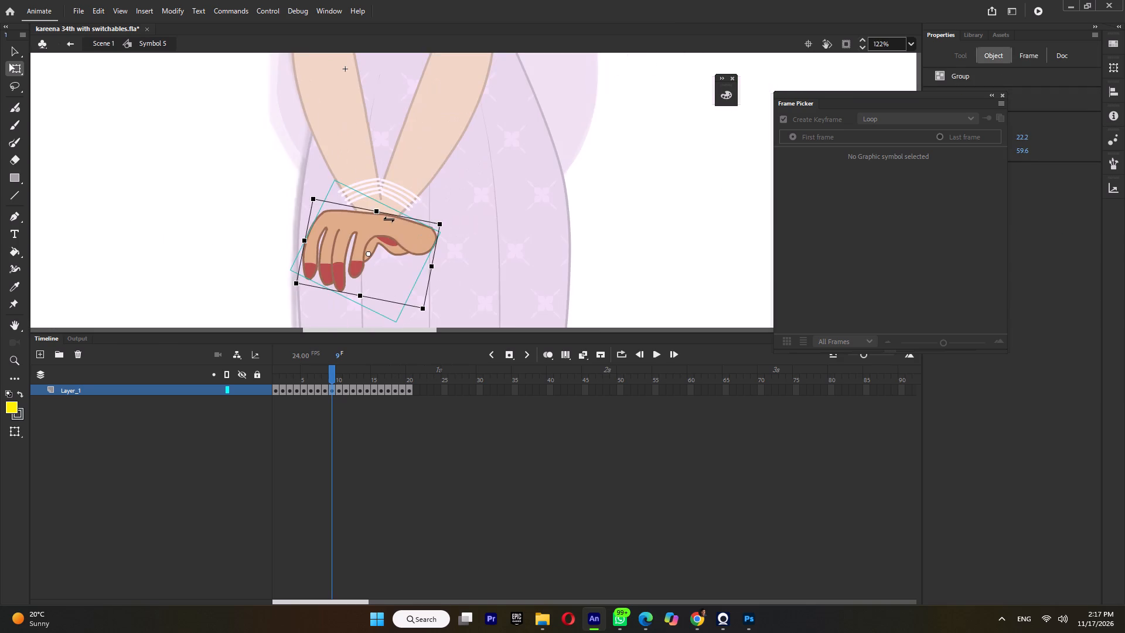
pyautogui.moveTo(412, 264); pyautogui.dragTo(377, 224)
pyautogui.keyDown('ctrl'); pyautogui.scroll(-12, 378, 229); pyautogui.keyUp('ctrl')
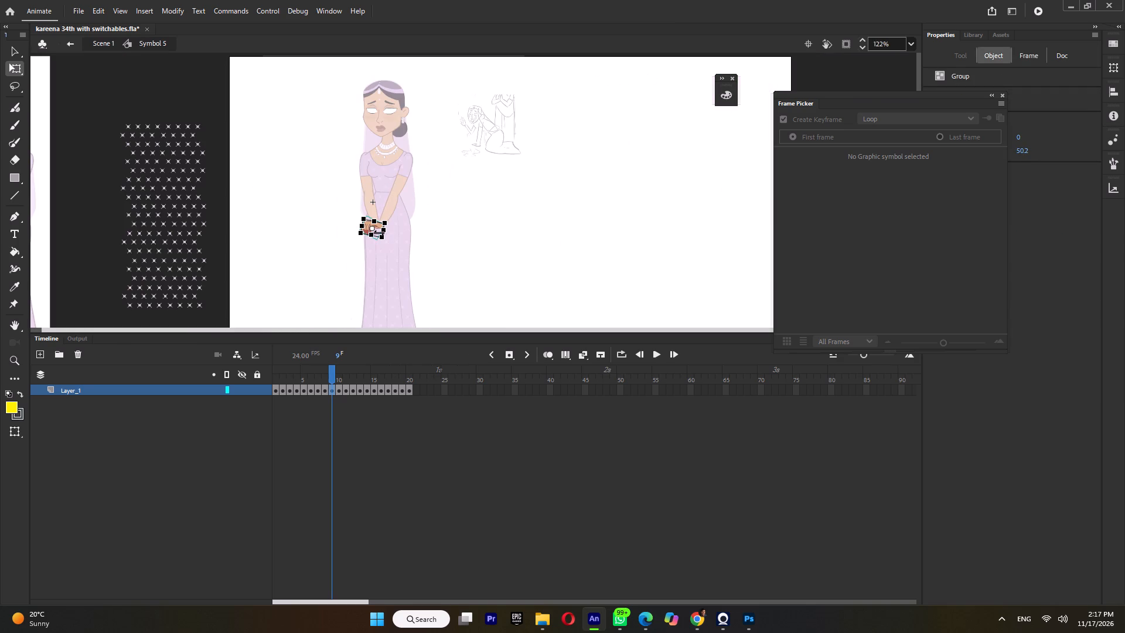
# On frame 10, nudge the fist down and across so its wrist lines up with the bracelets.
pyautogui.click(339, 377)
pyautogui.keyDown('ctrl'); pyautogui.scroll(6, 381, 226); pyautogui.keyUp('ctrl')
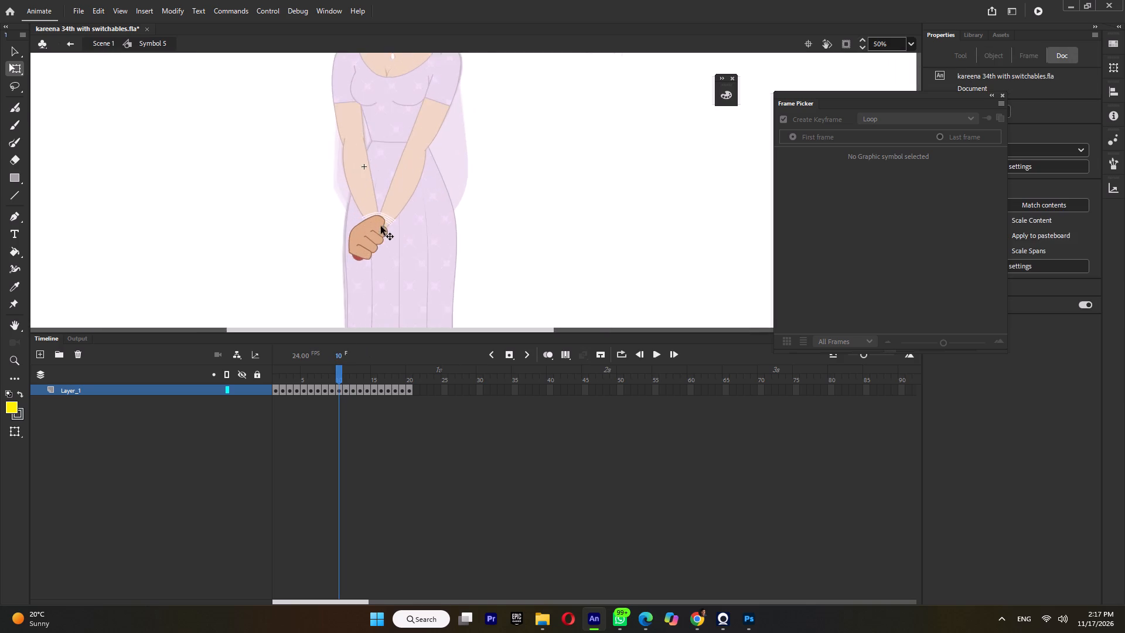
pyautogui.keyDown('ctrl'); pyautogui.scroll(6, 379, 230); pyautogui.keyUp('ctrl')
pyautogui.moveTo(375, 231); pyautogui.dragTo(388, 238)
# On frame 11, move the pinching hand slightly so its wrist sits under the bracelets.
pyautogui.click(344, 374)
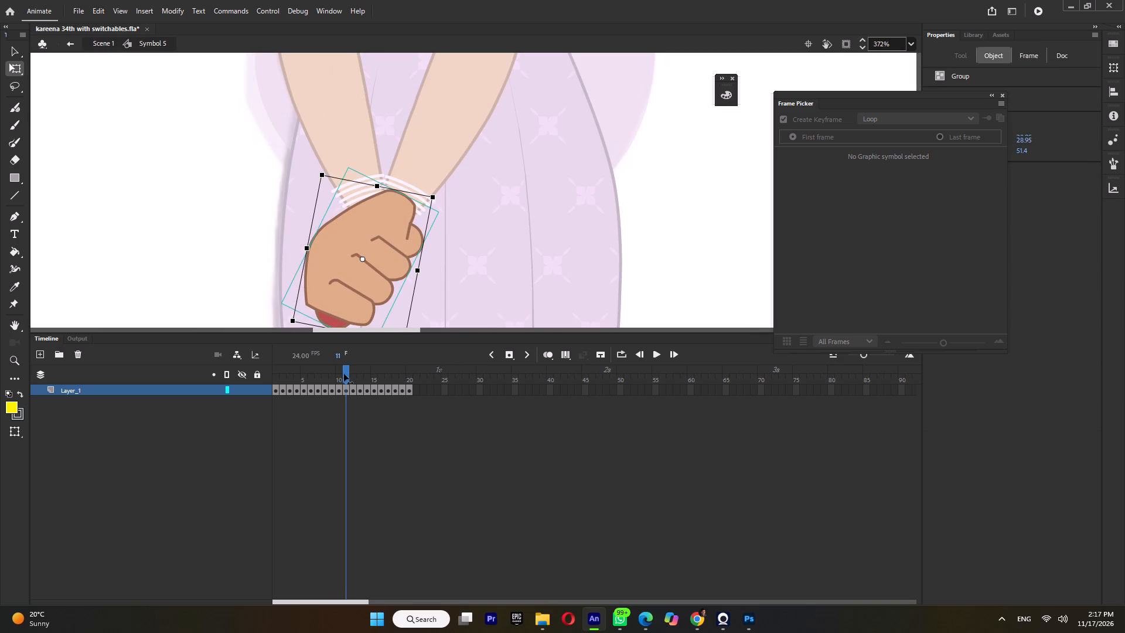
pyautogui.moveTo(377, 220); pyautogui.dragTo(366, 227)
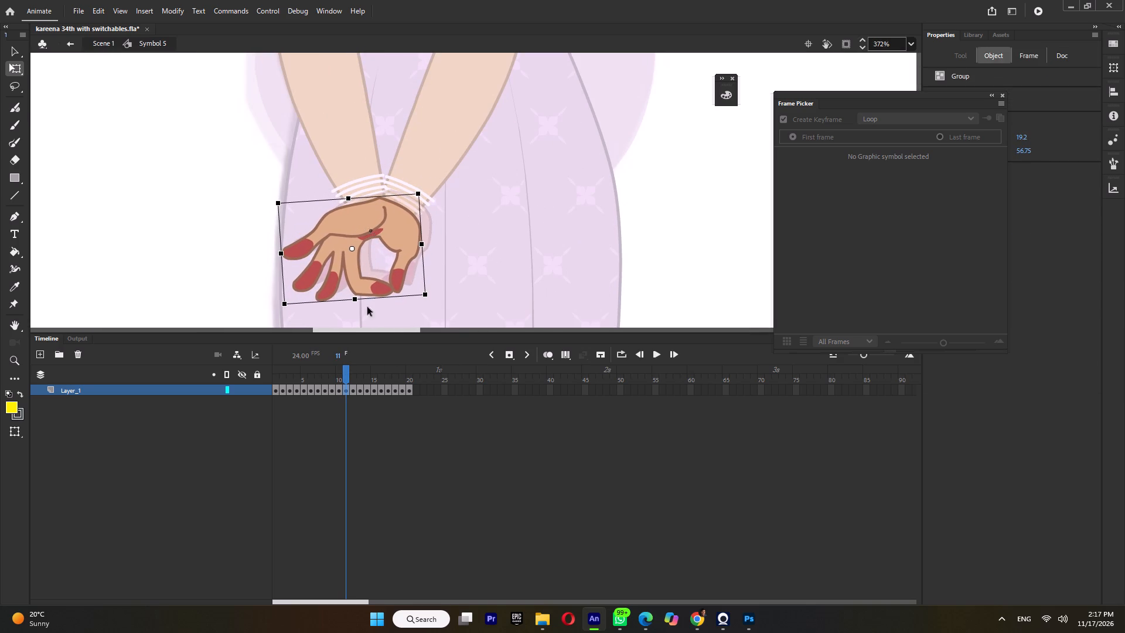
# On frame 12, position the grasping hand with the outstretched thumb under the bracelets.
pyautogui.click(353, 379)
pyautogui.moveTo(385, 209); pyautogui.dragTo(339, 213)
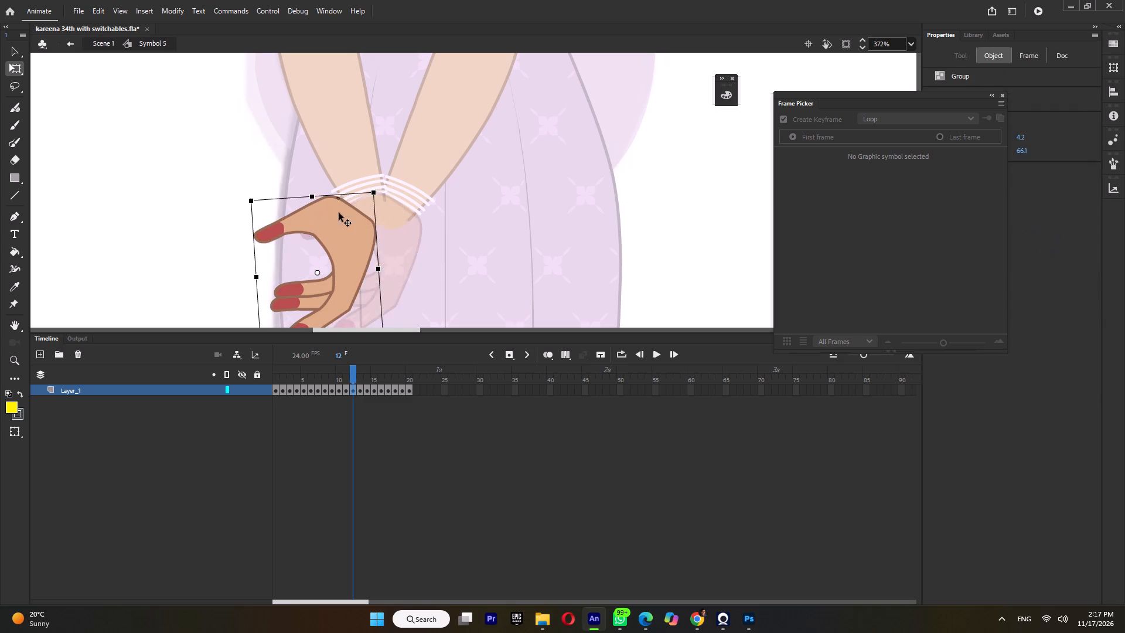
pyautogui.moveTo(339, 213); pyautogui.dragTo(379, 207)
pyautogui.keyDown('ctrl'); pyautogui.scroll(-6, 402, 238); pyautogui.keyUp('ctrl')
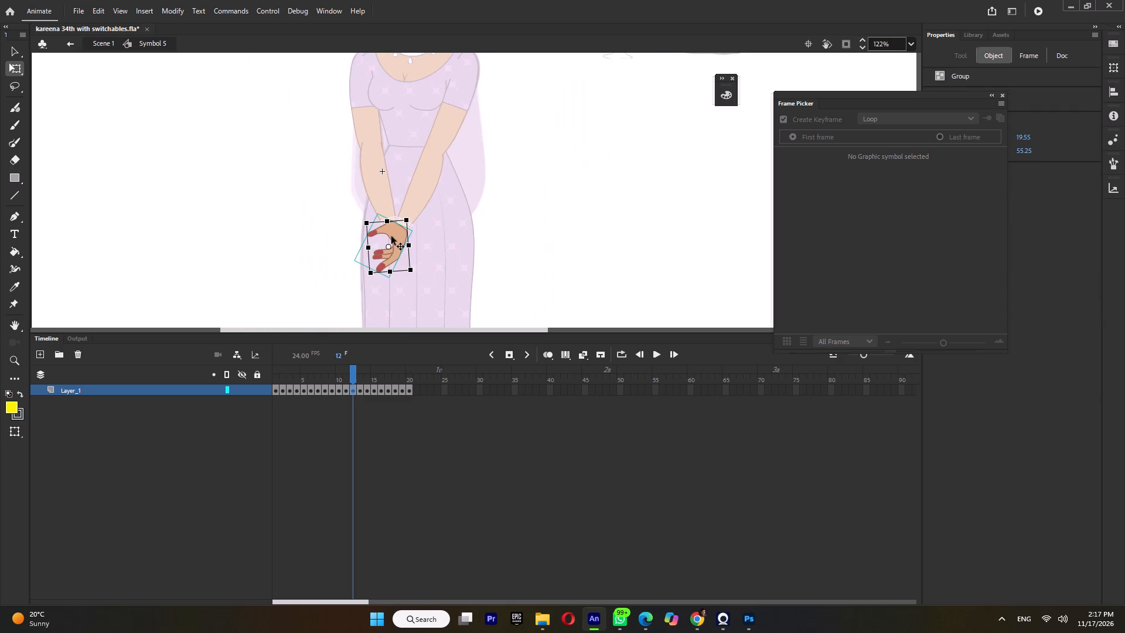
# Inside the frame 12 hand group, reshape the wrist outline to follow the curve of the bracelets, and leave the group.
pyautogui.keyDown('ctrl'); pyautogui.scroll(4, 392, 234); pyautogui.keyUp('ctrl')
pyautogui.doubleClick(395, 207)
pyautogui.keyDown('ctrl'); pyautogui.scroll(5, 395, 207); pyautogui.keyUp('ctrl')
pyautogui.click(394, 165)
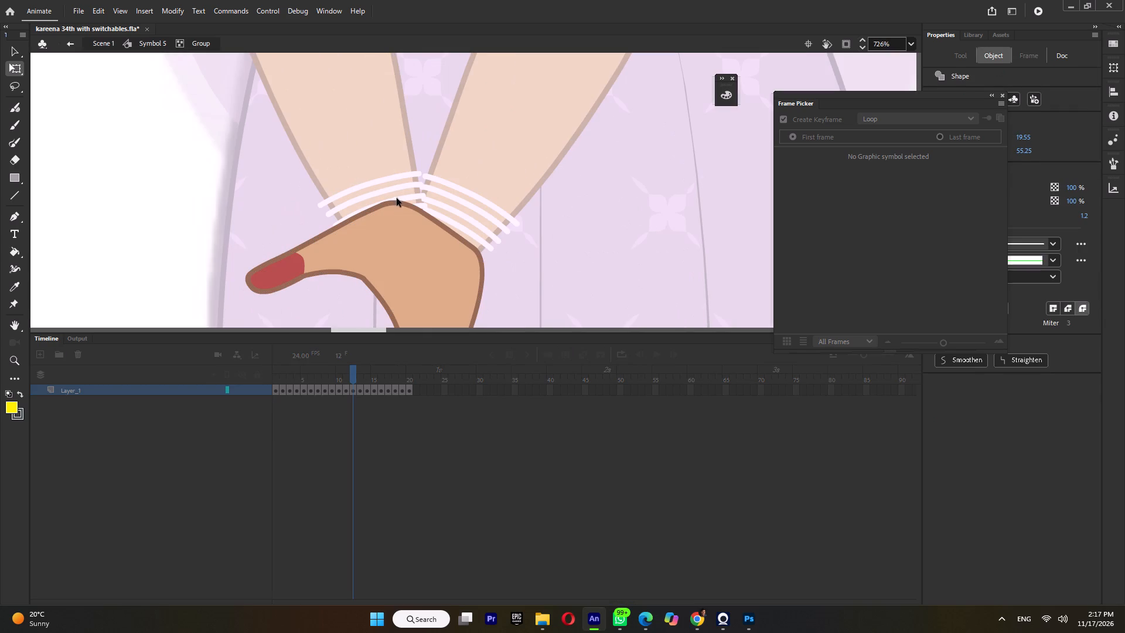
pyautogui.moveTo(392, 200); pyautogui.dragTo(397, 181)
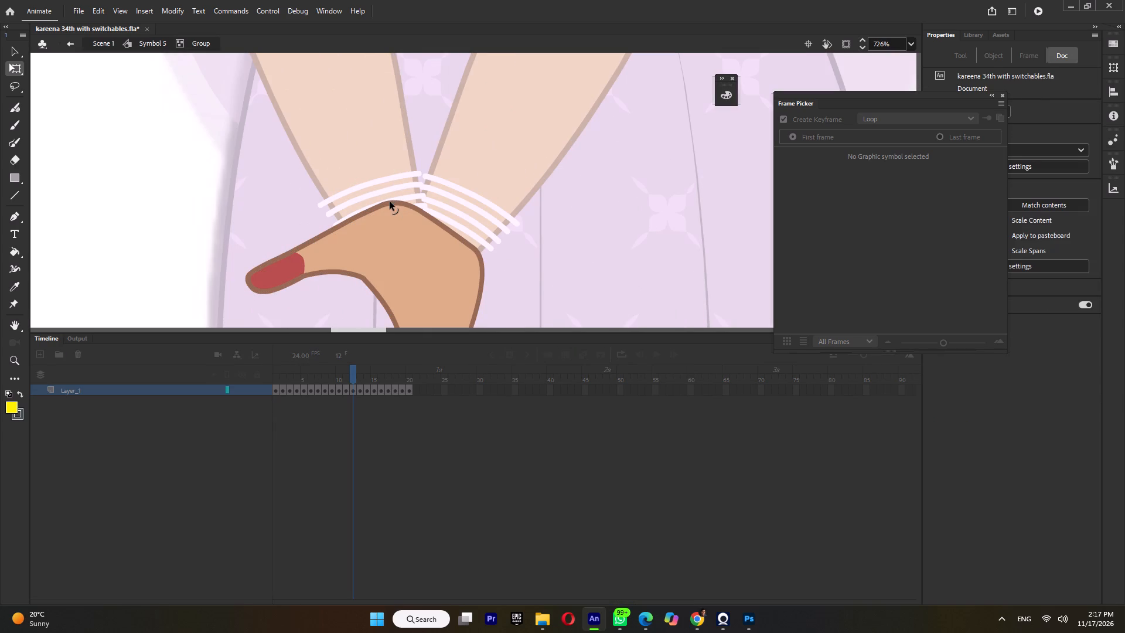
pyautogui.moveTo(390, 202); pyautogui.dragTo(403, 211)
pyautogui.moveTo(435, 220); pyautogui.dragTo(438, 209)
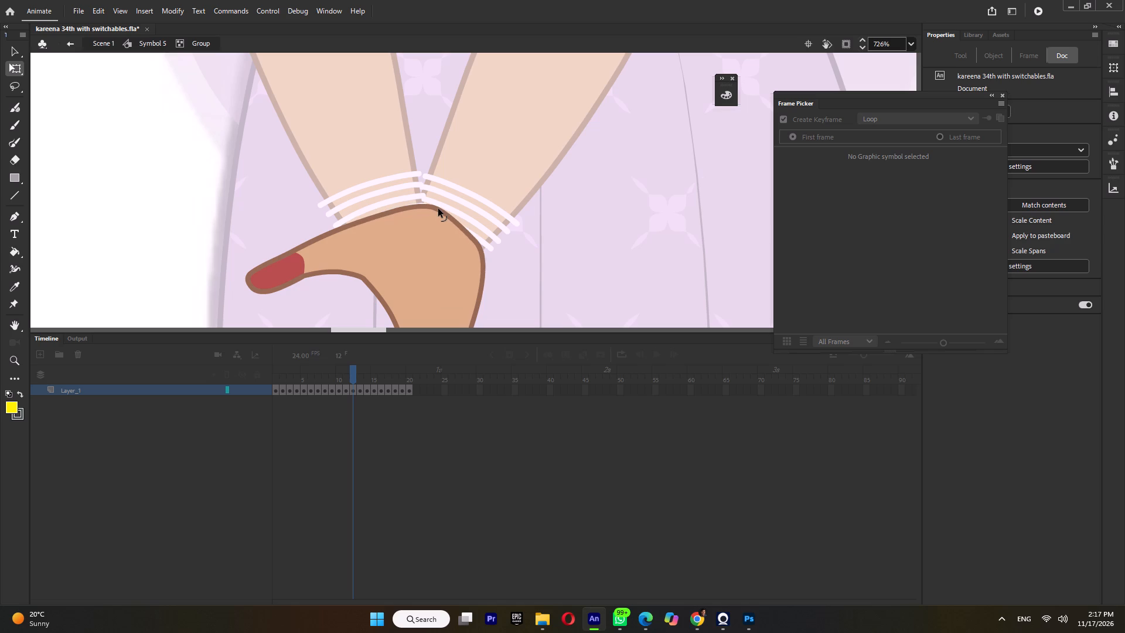
pyautogui.moveTo(438, 209); pyautogui.dragTo(438, 208)
pyautogui.moveTo(483, 257); pyautogui.dragTo(480, 246)
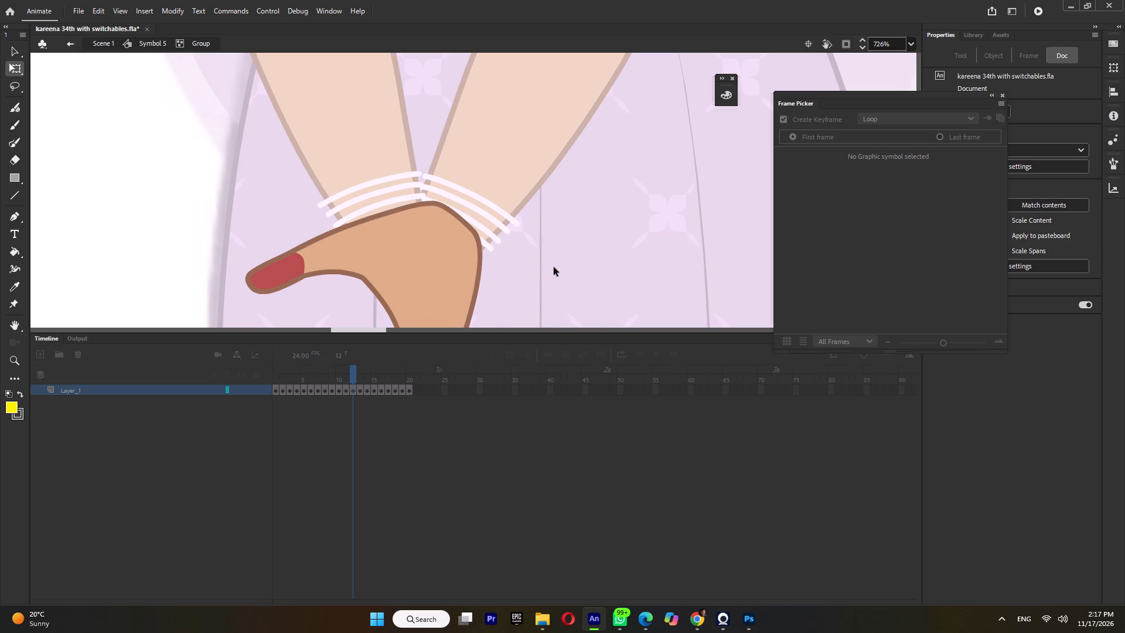
pyautogui.doubleClick(554, 267)
pyautogui.keyDown('ctrl'); pyautogui.scroll(-5, 544, 232); pyautogui.keyUp('ctrl')
# On frame 13, move the loosely curled hand under the bracelets, set its pivot at the wrist, and rotate it to match the arms.
pyautogui.click(360, 380)
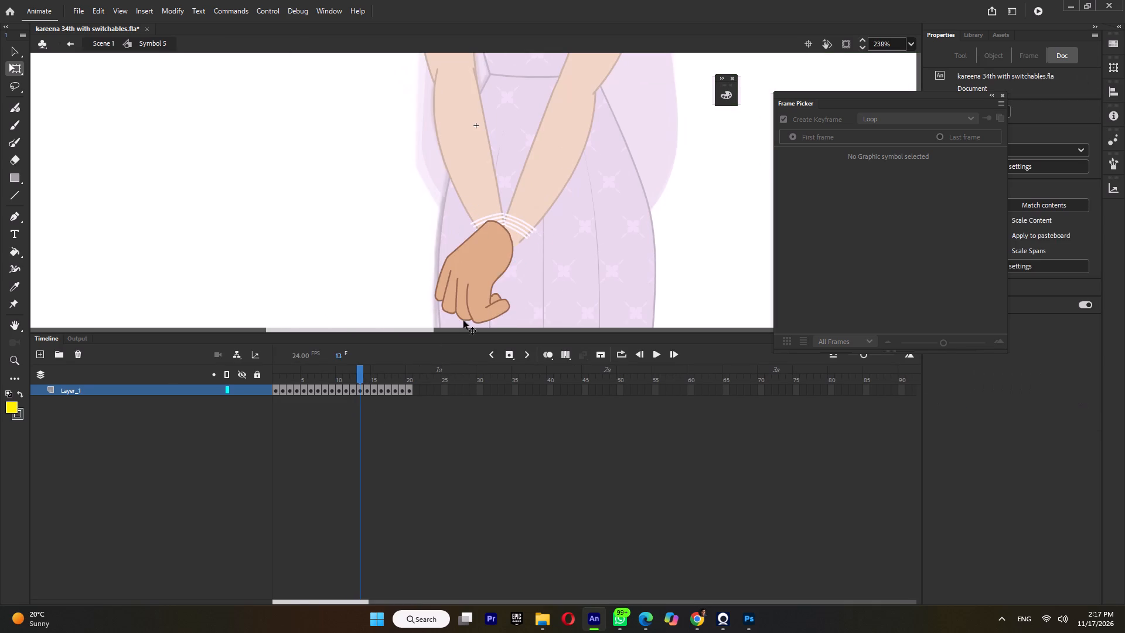
pyautogui.click(493, 257)
pyautogui.moveTo(487, 251); pyautogui.dragTo(507, 254)
pyautogui.keyDown('ctrl'); pyautogui.scroll(-9, 507, 254); pyautogui.keyUp('ctrl')
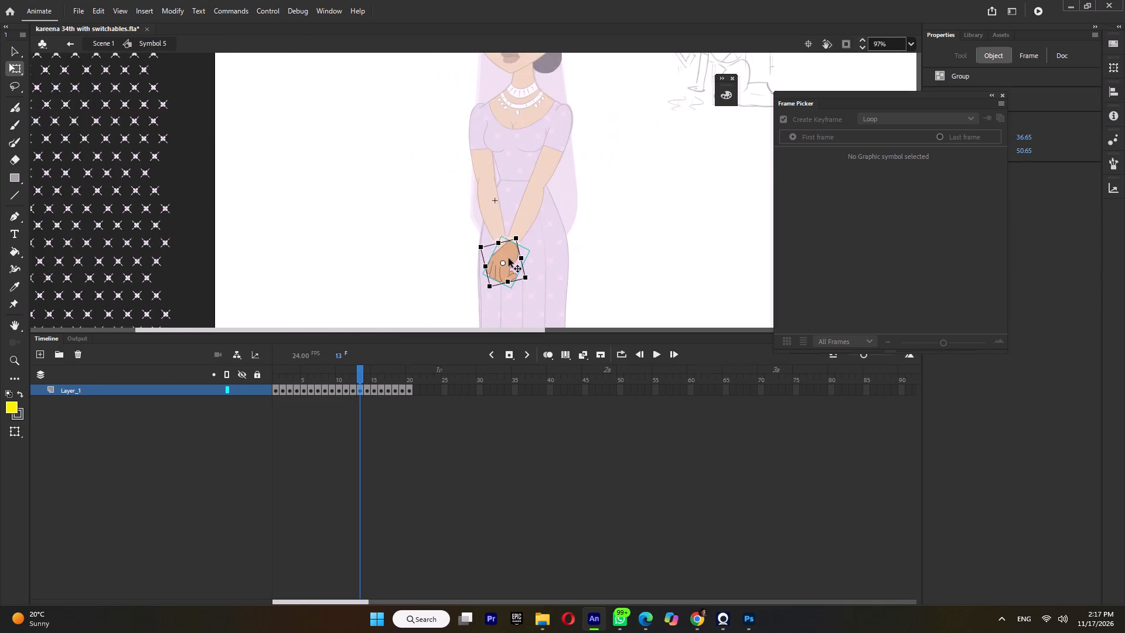
pyautogui.keyDown('ctrl'); pyautogui.scroll(-2, 509, 258); pyautogui.keyUp('ctrl')
pyautogui.click(465, 257)
pyautogui.click(388, 257)
pyautogui.keyDown('ctrl'); pyautogui.scroll(6, 392, 260); pyautogui.keyUp('ctrl')
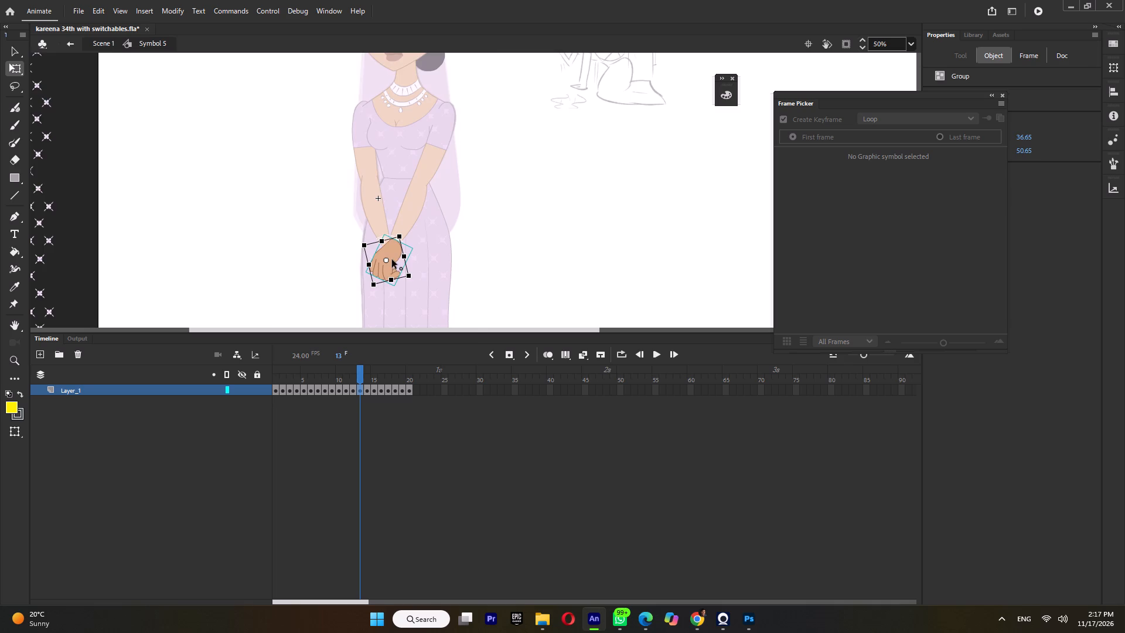
pyautogui.keyDown('ctrl'); pyautogui.scroll(3, 383, 257); pyautogui.keyUp('ctrl')
pyautogui.moveTo(393, 265); pyautogui.dragTo(410, 222)
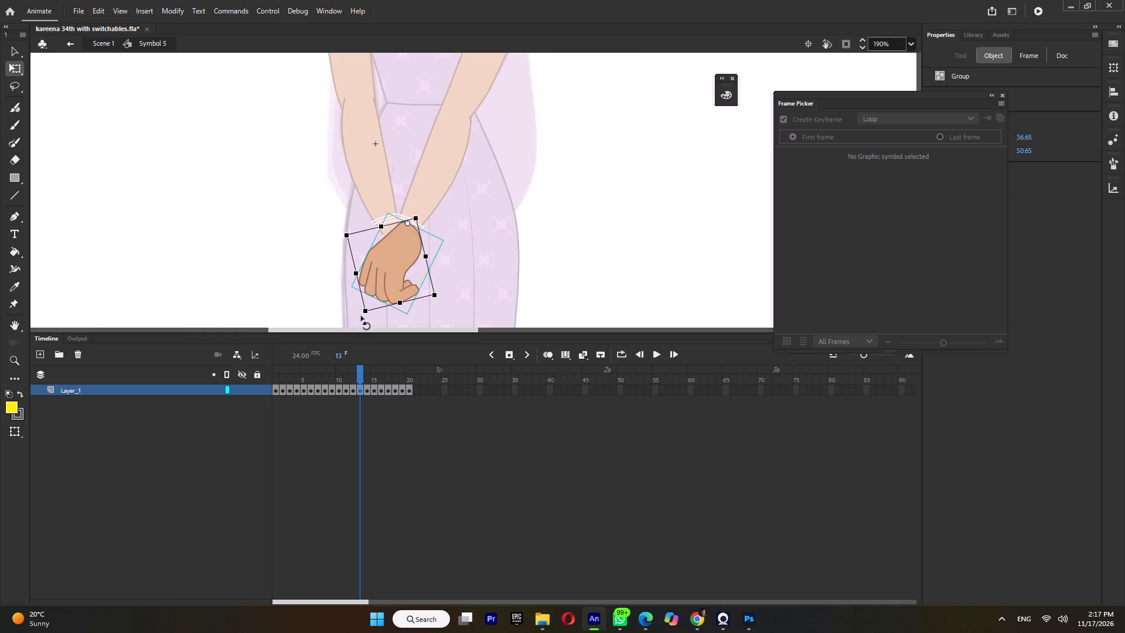
pyautogui.moveTo(361, 315); pyautogui.dragTo(350, 301)
# On frame 14, rotate the open palm with the red circle and shift it so its wrist sits under the bracelets.
pyautogui.click(365, 379)
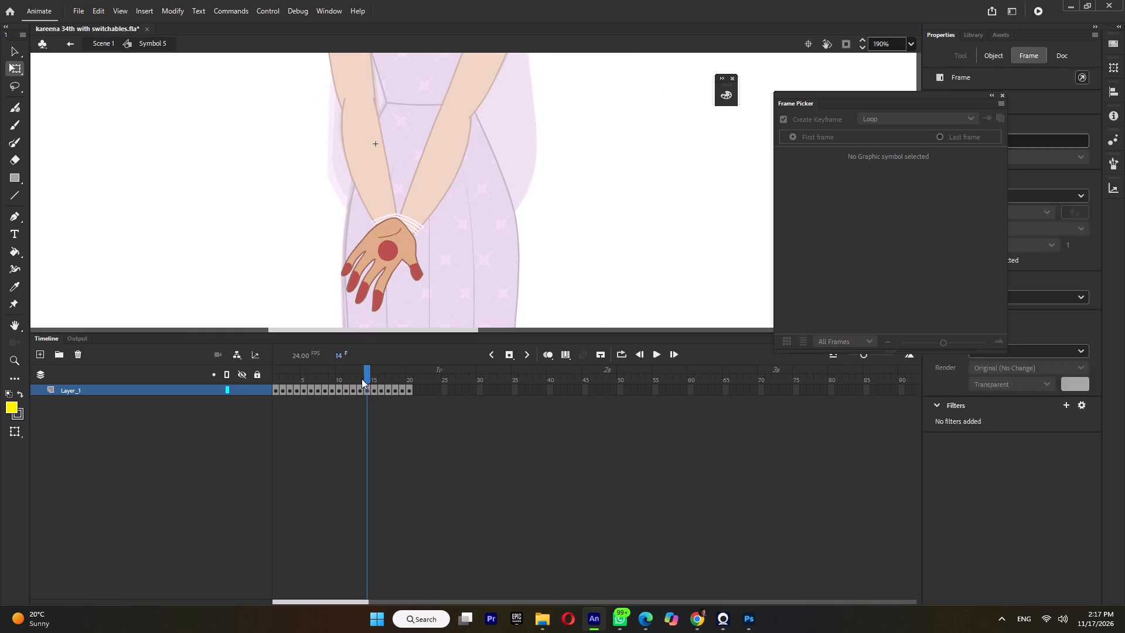
pyautogui.click(385, 237)
pyautogui.click(397, 246)
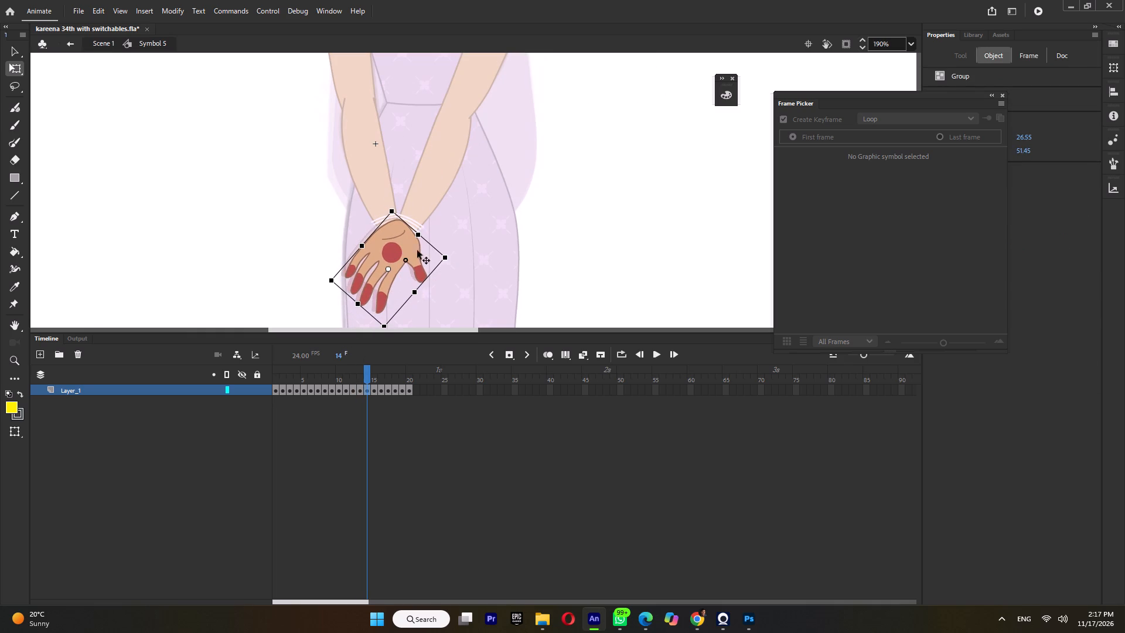
pyautogui.moveTo(446, 265); pyautogui.dragTo(452, 243)
pyautogui.keyDown('ctrl'); pyautogui.scroll(5, 366, 229); pyautogui.keyUp('ctrl')
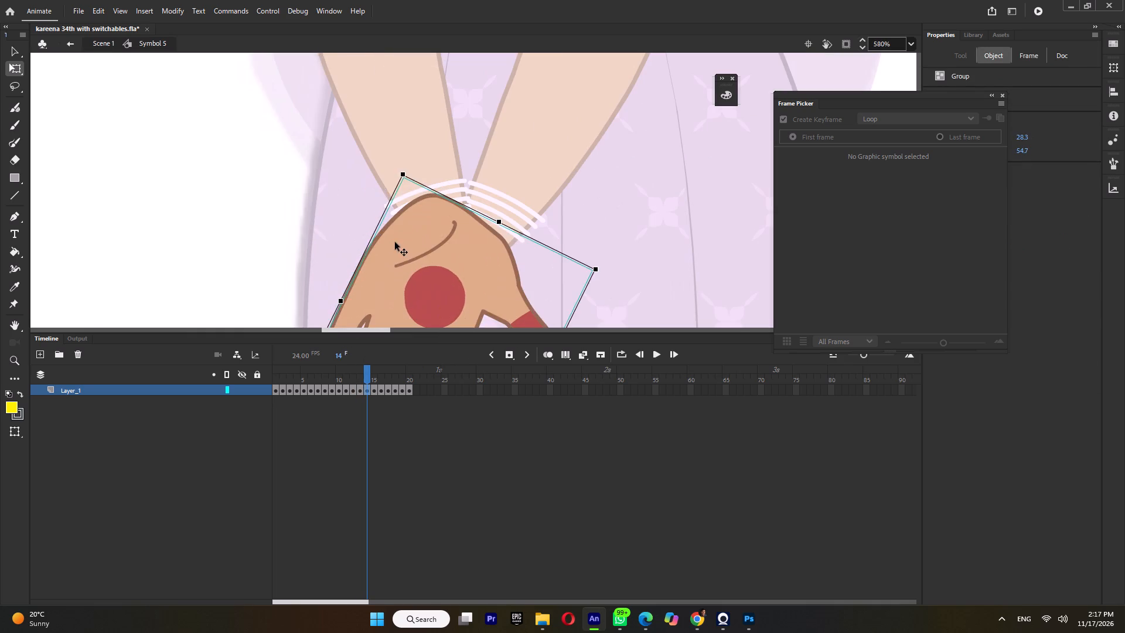
pyautogui.moveTo(395, 242); pyautogui.dragTo(420, 251)
pyautogui.keyDown('ctrl'); pyautogui.scroll(-6, 423, 249); pyautogui.keyUp('ctrl')
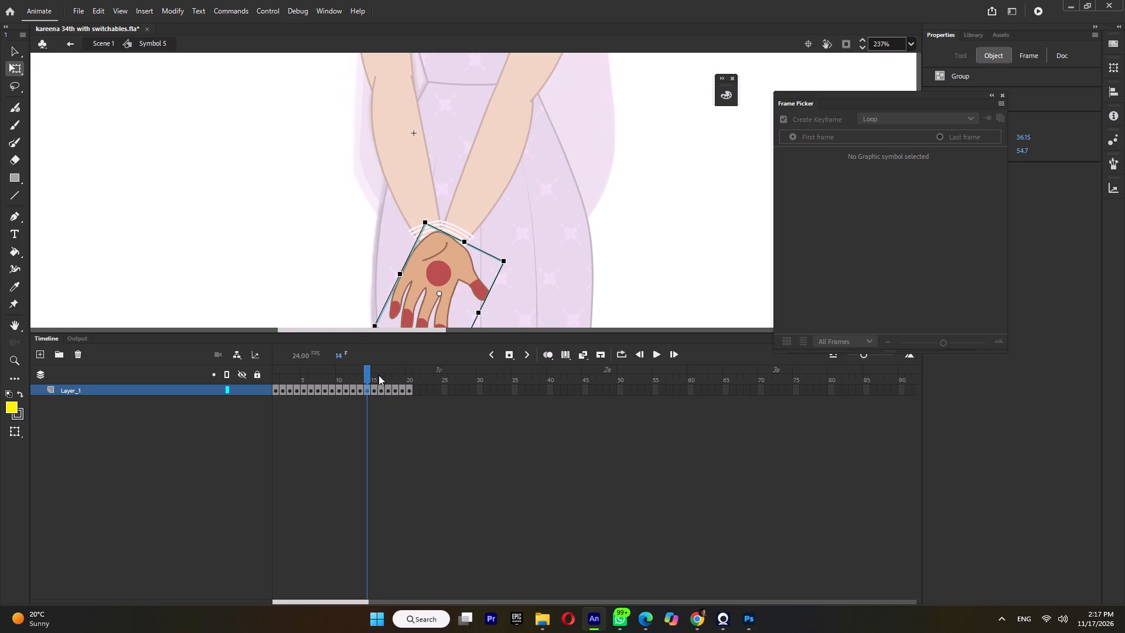
# On frame 15, move the downward-pointing hand so its wrist sits under the bracelets.
pyautogui.click(374, 380)
pyautogui.moveTo(430, 263); pyautogui.dragTo(444, 251)
pyautogui.keyDown('ctrl'); pyautogui.scroll(-11, 449, 271); pyautogui.keyUp('ctrl')
pyautogui.keyDown('ctrl'); pyautogui.scroll(5, 402, 279); pyautogui.keyUp('ctrl')
# On frame 16, nudge the hand sideways so its wrist lines up with the bracelets.
pyautogui.click(382, 380)
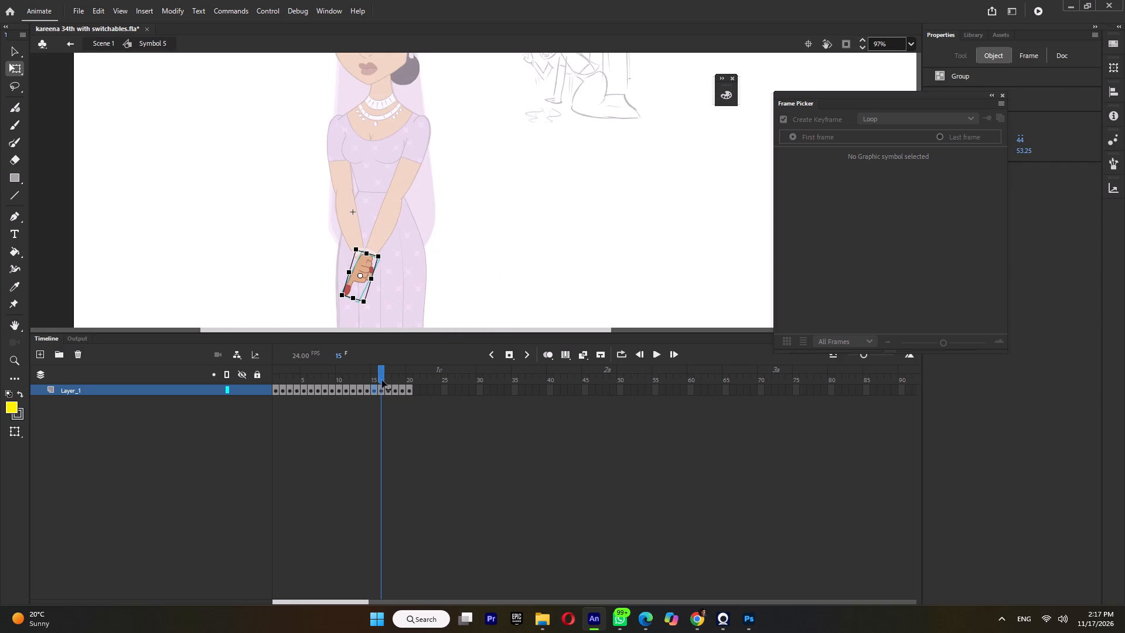
pyautogui.keyDown('ctrl'); pyautogui.scroll(5, 359, 237); pyautogui.keyUp('ctrl')
pyautogui.moveTo(361, 302); pyautogui.dragTo(376, 304)
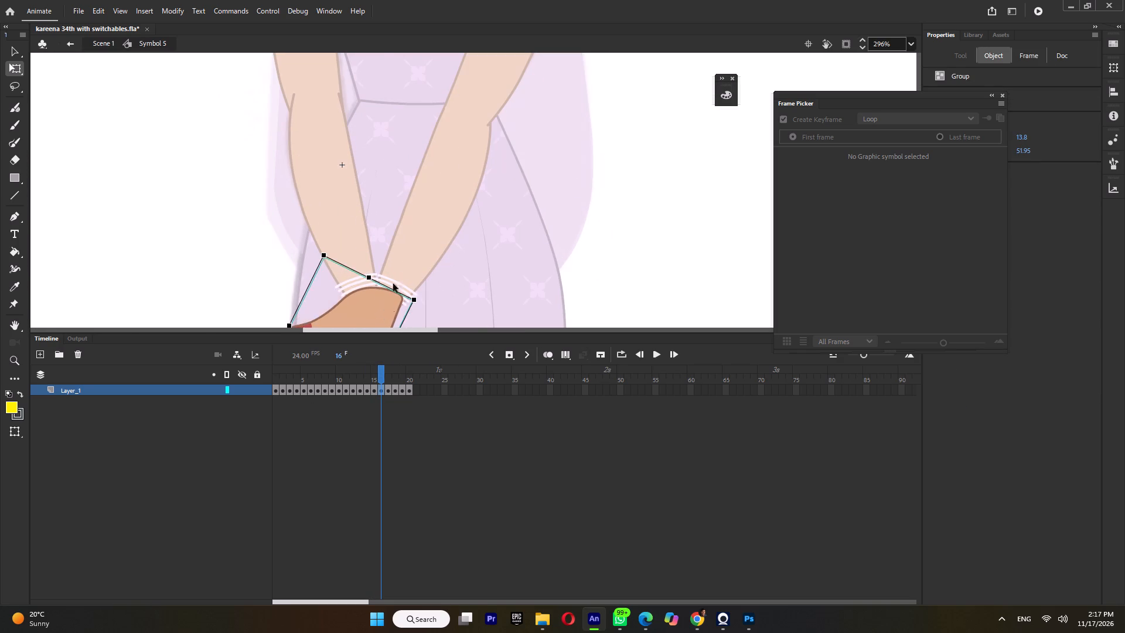
pyautogui.keyDown('ctrl'); pyautogui.scroll(-12, 405, 260); pyautogui.keyUp('ctrl')
# On frame 17, rotate the curled hand with spread red fingertips to fit the angle of the wrists.
pyautogui.click(388, 375)
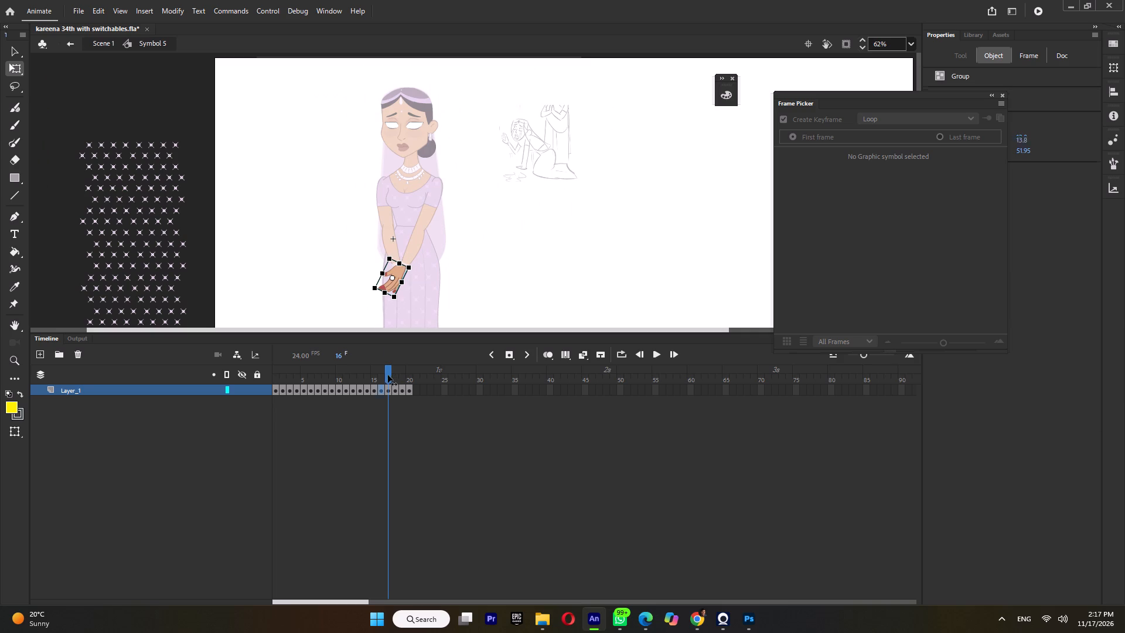
pyautogui.keyDown('ctrl'); pyautogui.scroll(6, 389, 267); pyautogui.keyUp('ctrl')
pyautogui.click(441, 295)
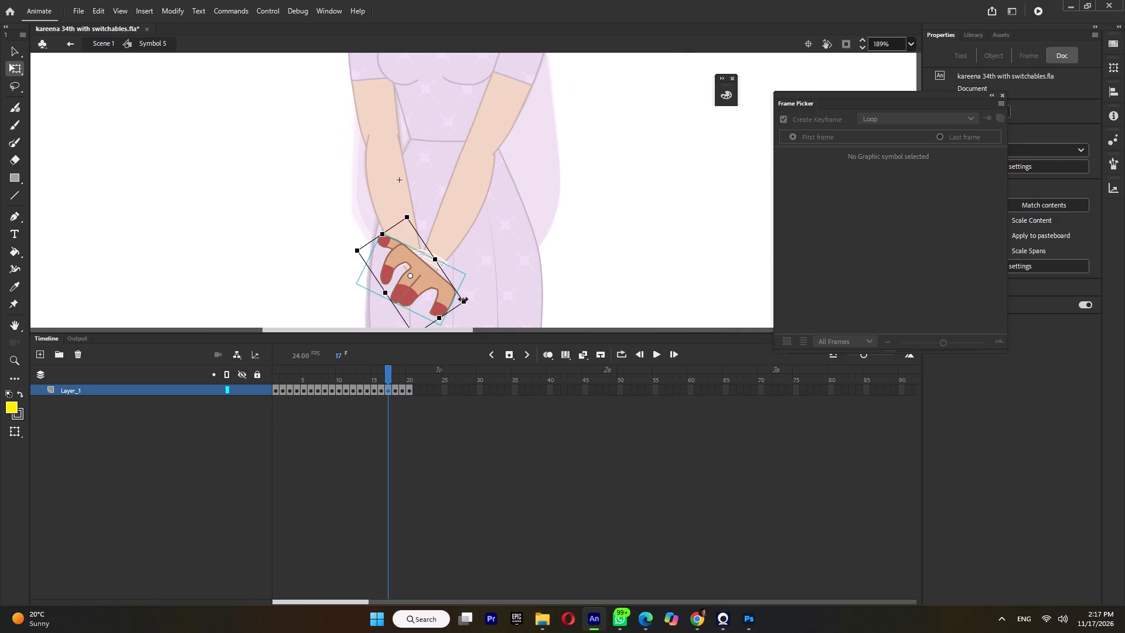
pyautogui.moveTo(468, 309); pyautogui.dragTo(471, 292)
# On frame 18, nudge the hanging hand slightly so its wrist sits under the bracelets.
pyautogui.click(394, 379)
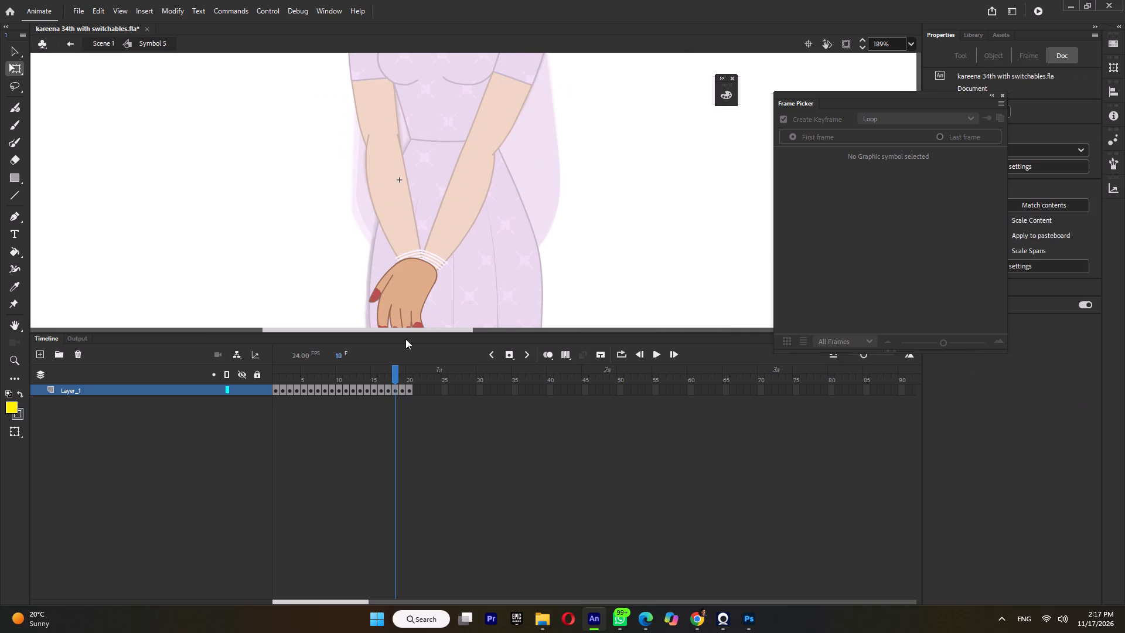
pyautogui.moveTo(415, 283); pyautogui.dragTo(421, 287)
pyautogui.keyDown('ctrl'); pyautogui.scroll(-13, 454, 234); pyautogui.keyUp('ctrl')
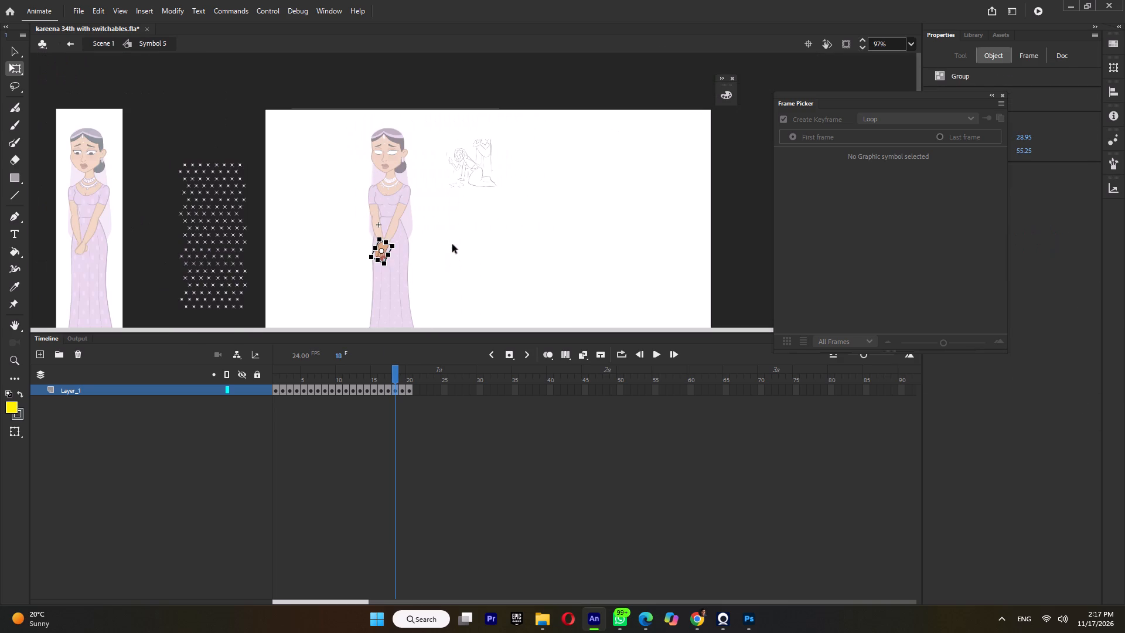
pyautogui.click(425, 250)
pyautogui.keyDown('ctrl'); pyautogui.scroll(-4, 443, 281); pyautogui.keyUp('ctrl')
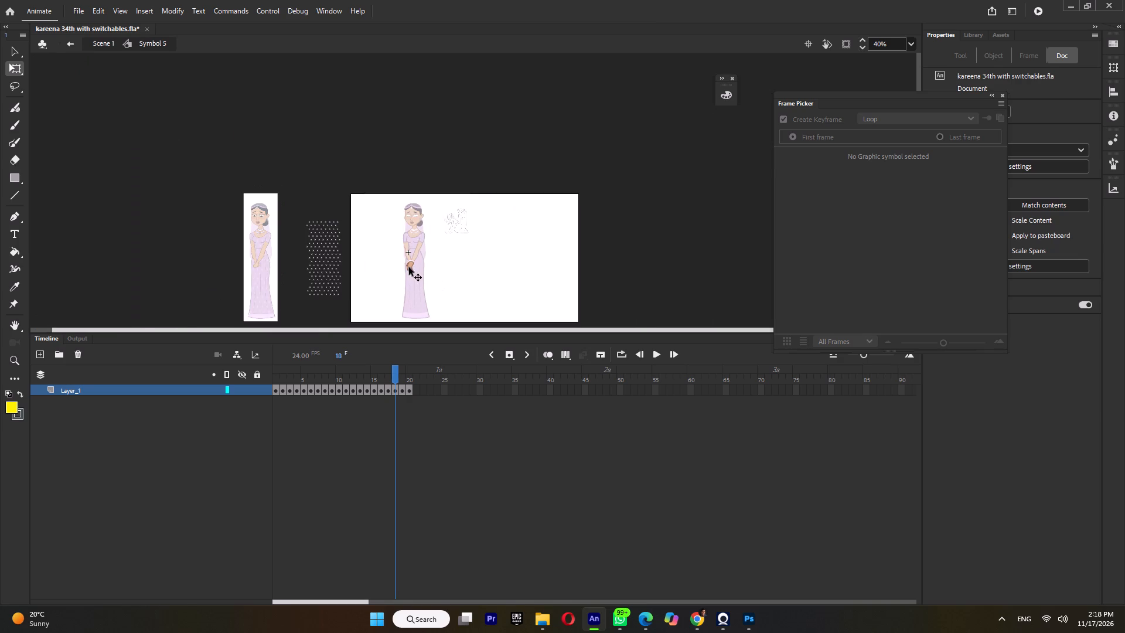
pyautogui.keyDown('ctrl'); pyautogui.scroll(7, 403, 265); pyautogui.keyUp('ctrl')
# On frame 20, nudge the hand under the bracelets, set its pivot at the wrist, and rotate it about that point.
pyautogui.click(401, 382)
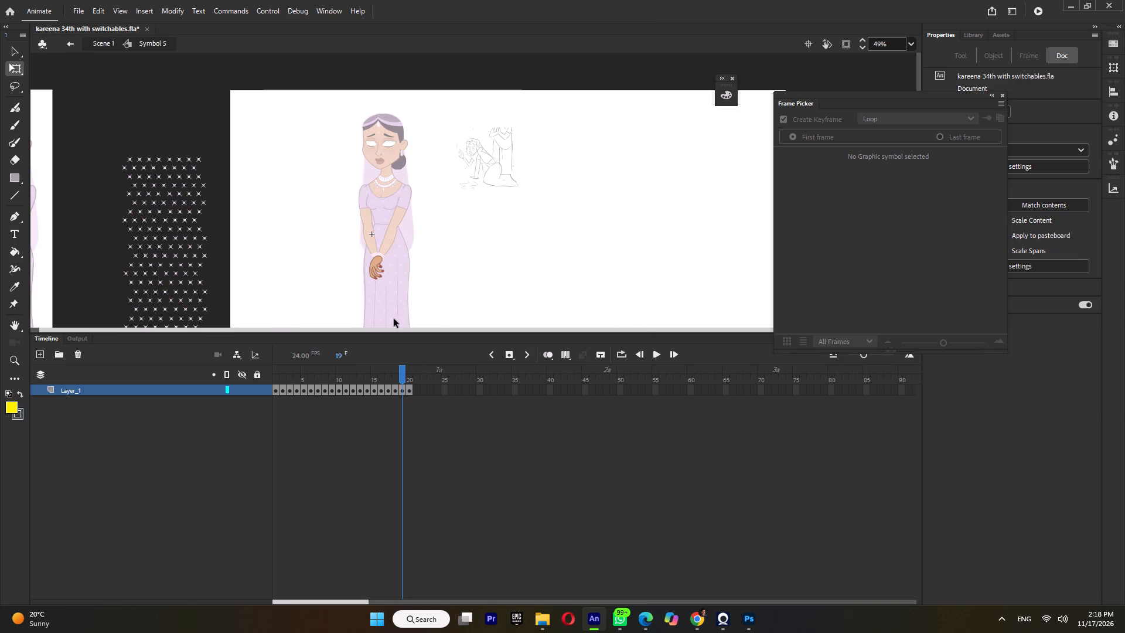
pyautogui.click(410, 377)
pyautogui.keyDown('ctrl'); pyautogui.scroll(6, 364, 237); pyautogui.keyUp('ctrl')
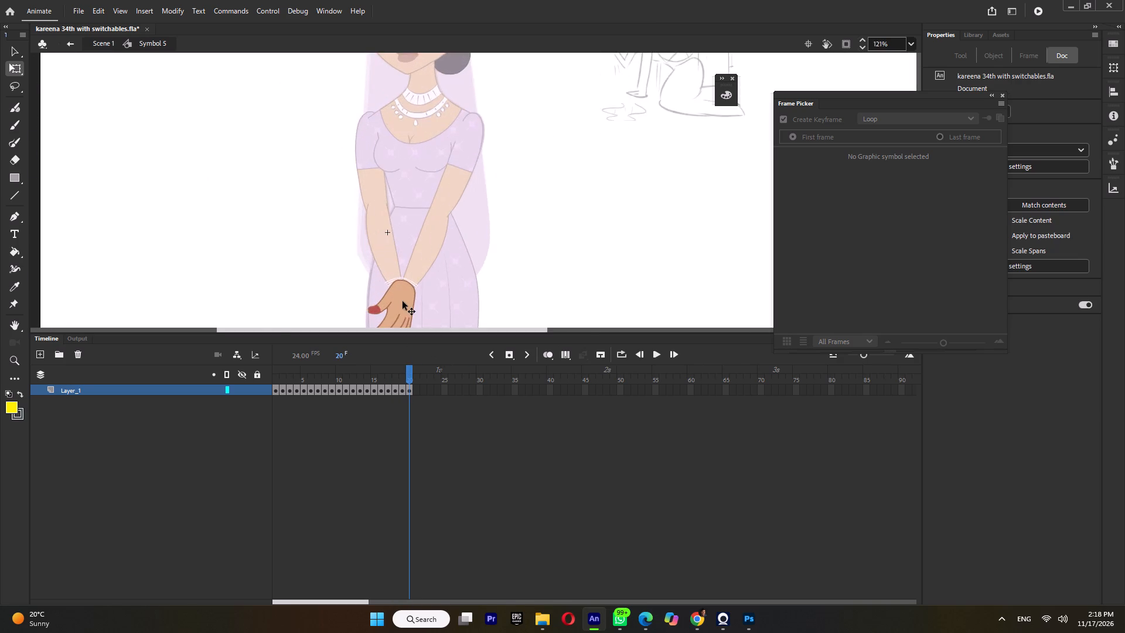
pyautogui.keyDown('ctrl'); pyautogui.scroll(3, 403, 301); pyautogui.keyUp('ctrl')
pyautogui.moveTo(405, 295); pyautogui.dragTo(407, 302)
pyautogui.keyDown('ctrl'); pyautogui.scroll(-7, 427, 249); pyautogui.keyUp('ctrl')
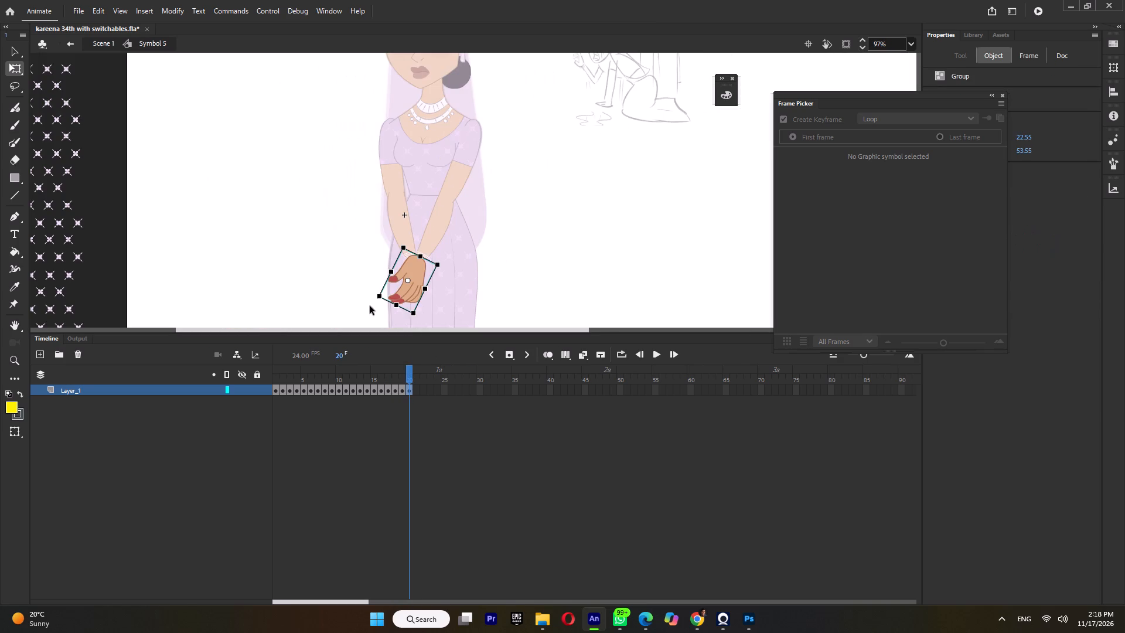
pyautogui.moveTo(407, 281); pyautogui.dragTo(418, 260)
pyautogui.moveTo(418, 260); pyautogui.dragTo(420, 256)
pyautogui.moveTo(374, 301); pyautogui.dragTo(369, 294)
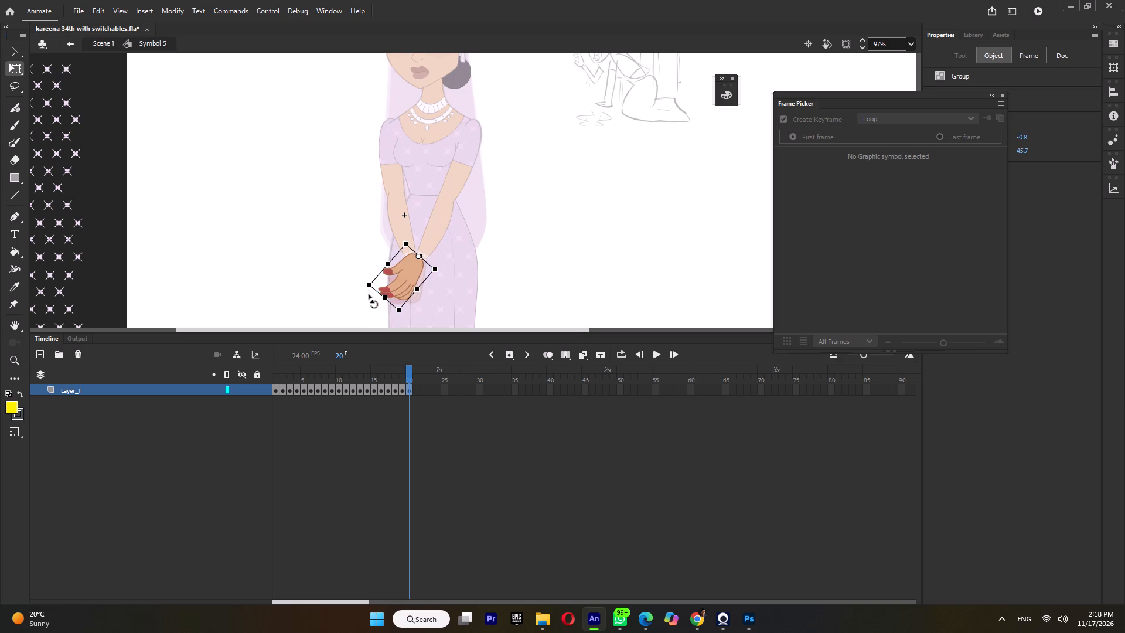
pyautogui.moveTo(369, 294); pyautogui.dragTo(369, 297)
# Back in Scene 1, set the hand symbol's looping to Single Frame and move the hand off to the side of the character.
pyautogui.doubleClick(520, 235)
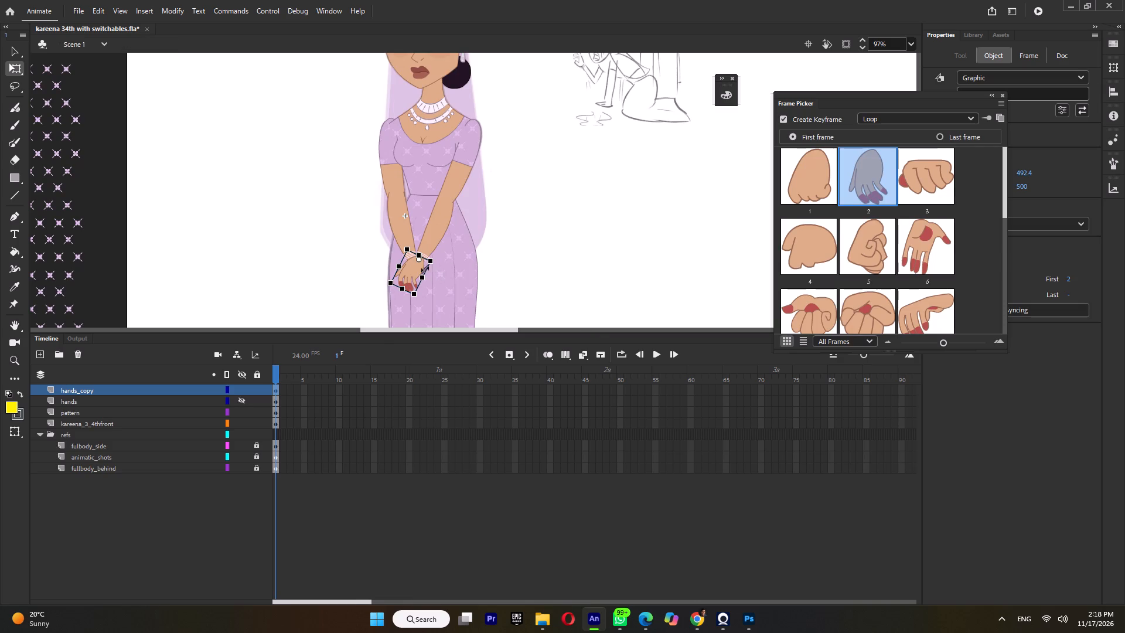
pyautogui.rightClick(412, 270)
pyautogui.click(466, 184)
pyautogui.moveTo(895, 93); pyautogui.dragTo(789, 101)
pyautogui.click(973, 265)
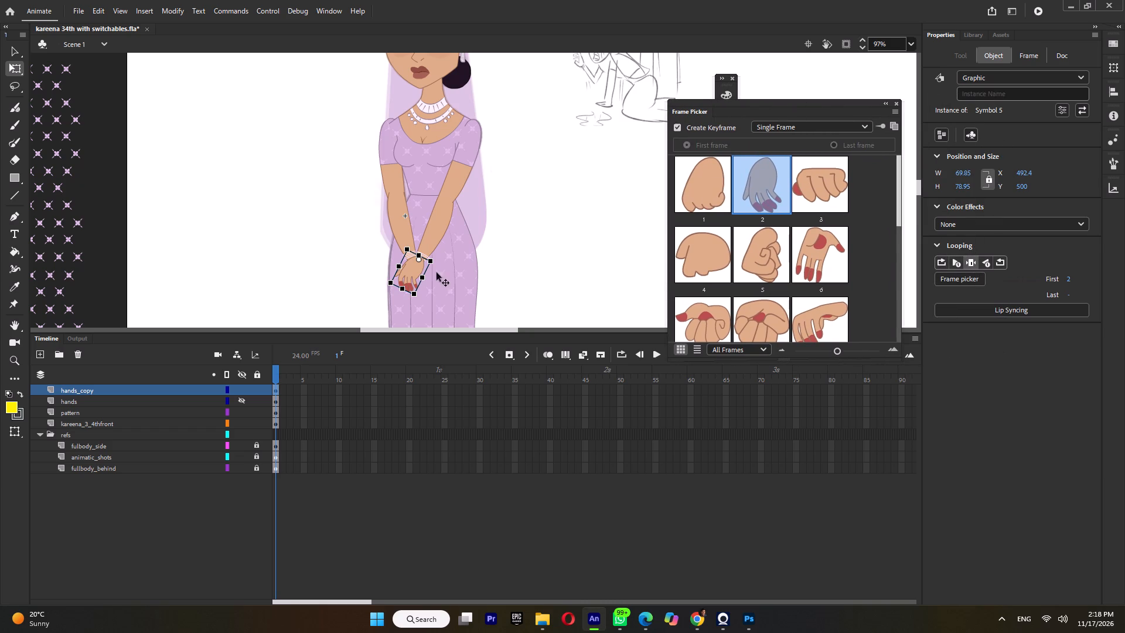
pyautogui.moveTo(410, 273); pyautogui.dragTo(583, 258)
# Inside the woman_front symbol, show Layer_6 and break apart the arm symbol on the hand_2 layer.
pyautogui.doubleClick(434, 237)
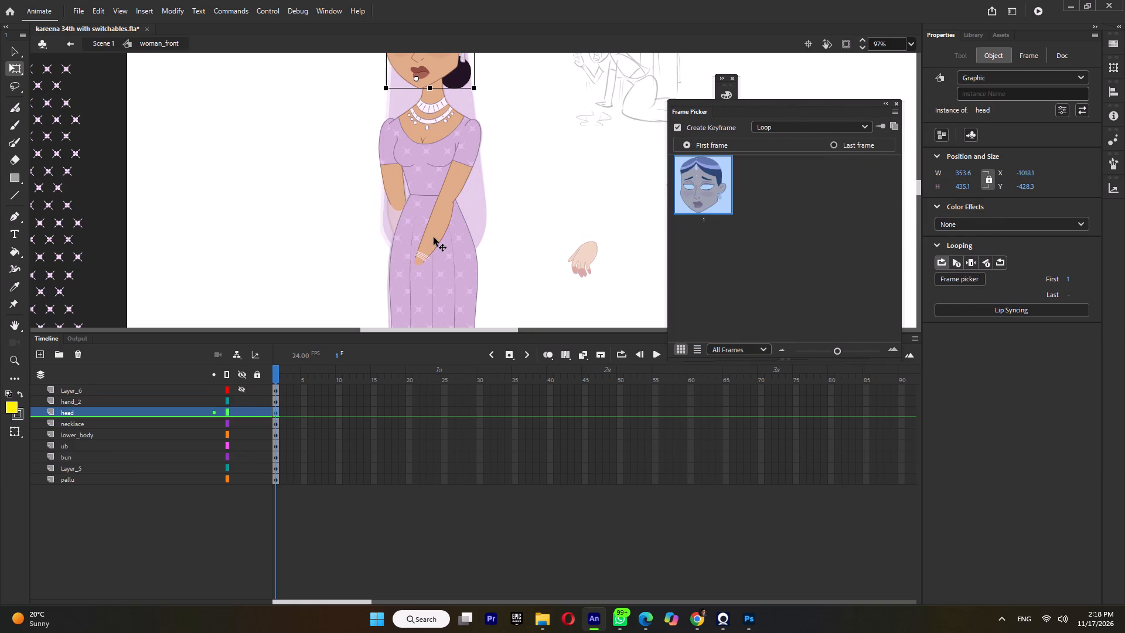
pyautogui.click(434, 237)
pyautogui.click(244, 389)
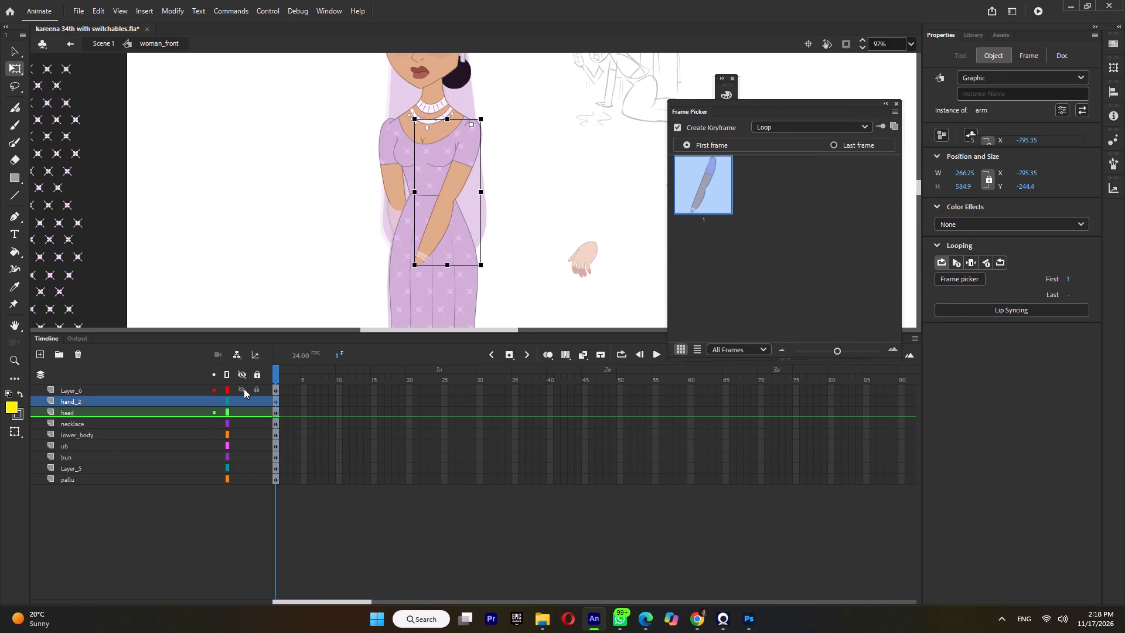
pyautogui.hotkey('ctrl', 'b')
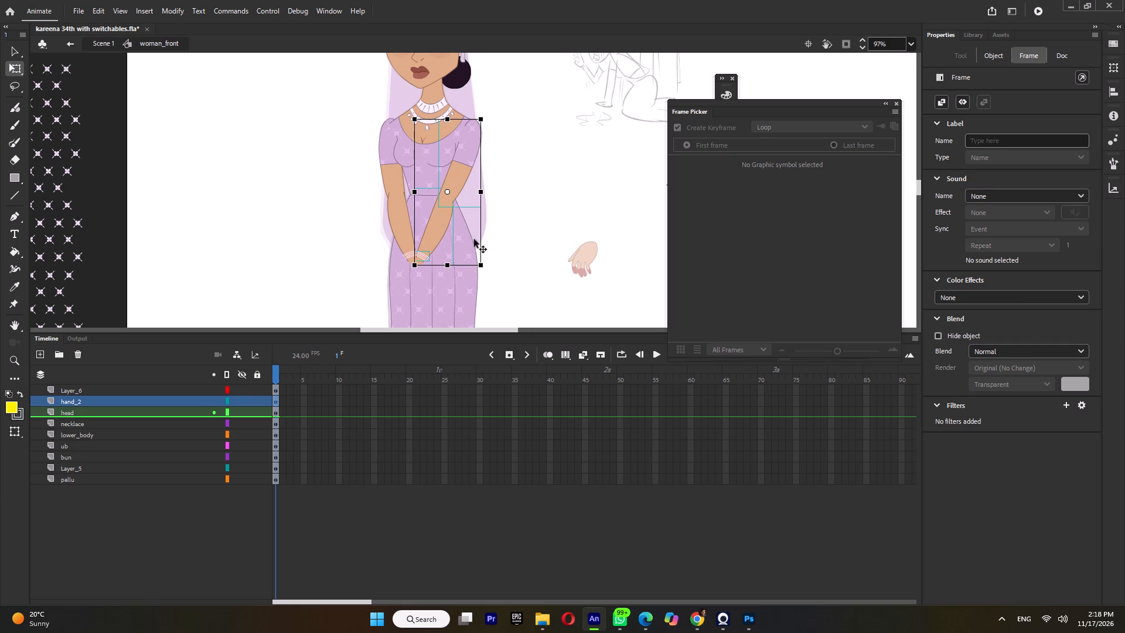
# Group the forearm on hand_2 with its bracelets.
pyautogui.click(512, 208)
pyautogui.click(428, 232)
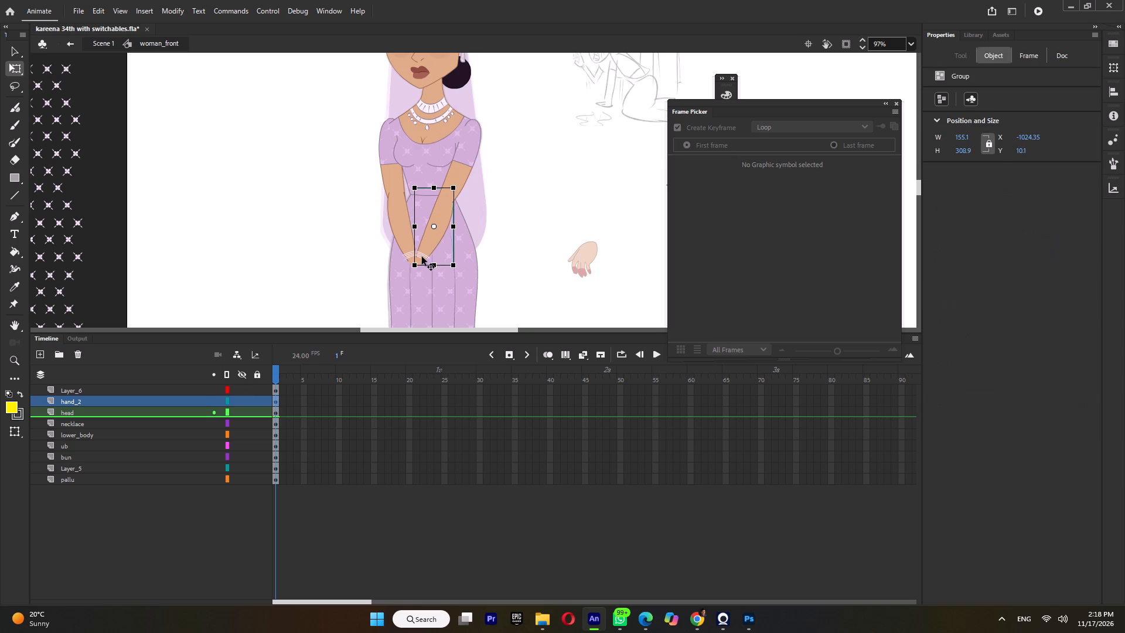
pyautogui.keyDown('shift'); pyautogui.click(422, 256); pyautogui.keyUp('shift')
pyautogui.hotkey('ctrl', 'g')
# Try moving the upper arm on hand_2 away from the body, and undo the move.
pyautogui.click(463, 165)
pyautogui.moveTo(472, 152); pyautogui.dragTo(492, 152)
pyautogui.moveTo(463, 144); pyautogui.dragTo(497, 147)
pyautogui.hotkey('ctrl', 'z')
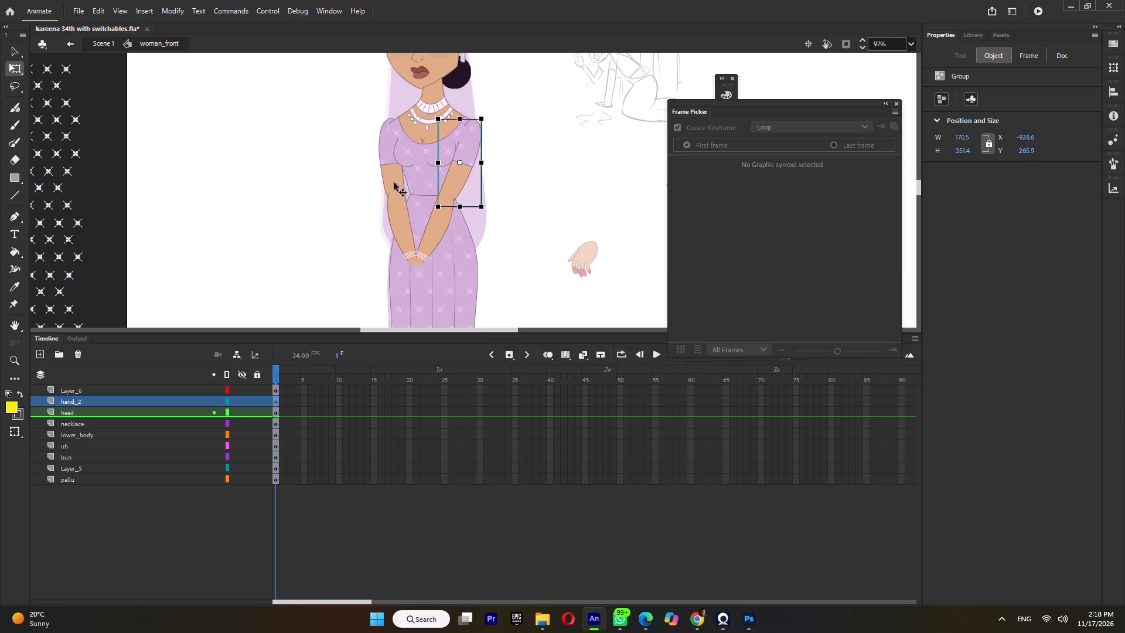
# Group the forearm on Layer_6 with its bracelets.
pyautogui.click(384, 163)
pyautogui.click(401, 229)
pyautogui.click(405, 258)
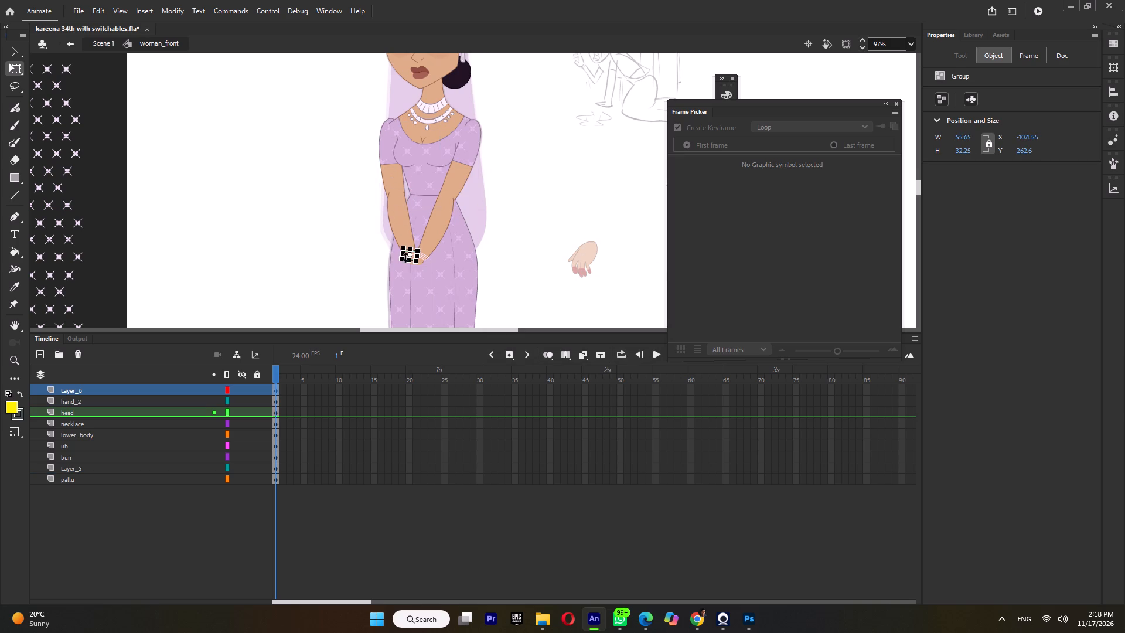
pyautogui.keyDown('shift'); pyautogui.click(400, 231); pyautogui.keyUp('shift')
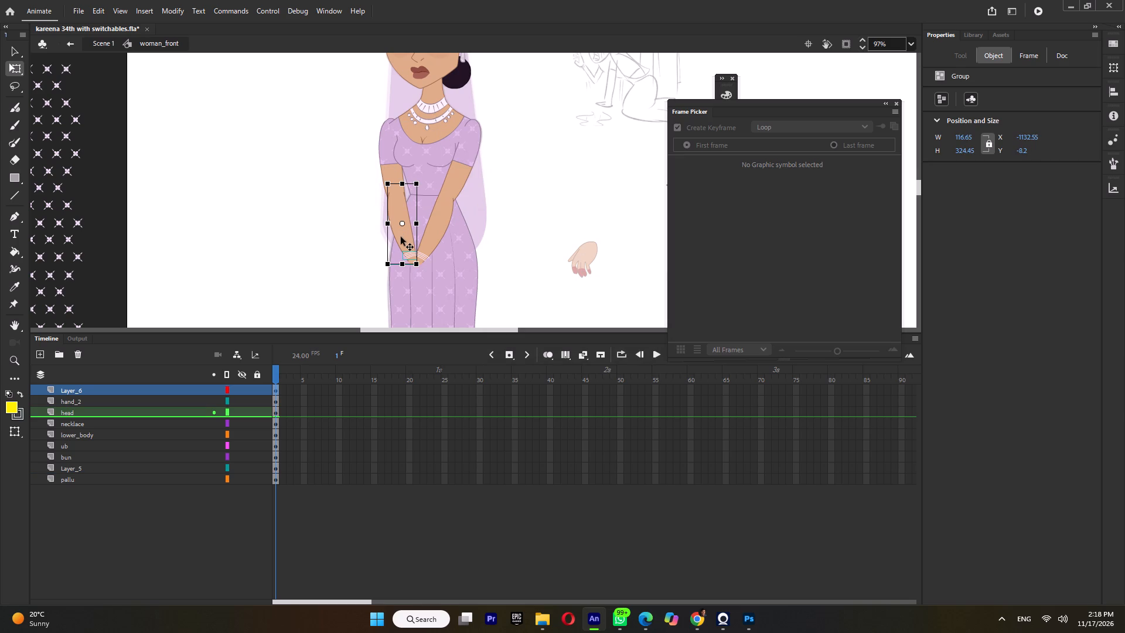
pyautogui.hotkey('ctrl', 'g')
# Move the pivot point of the upper body on the ub layer down to the waist.
pyautogui.click(443, 273)
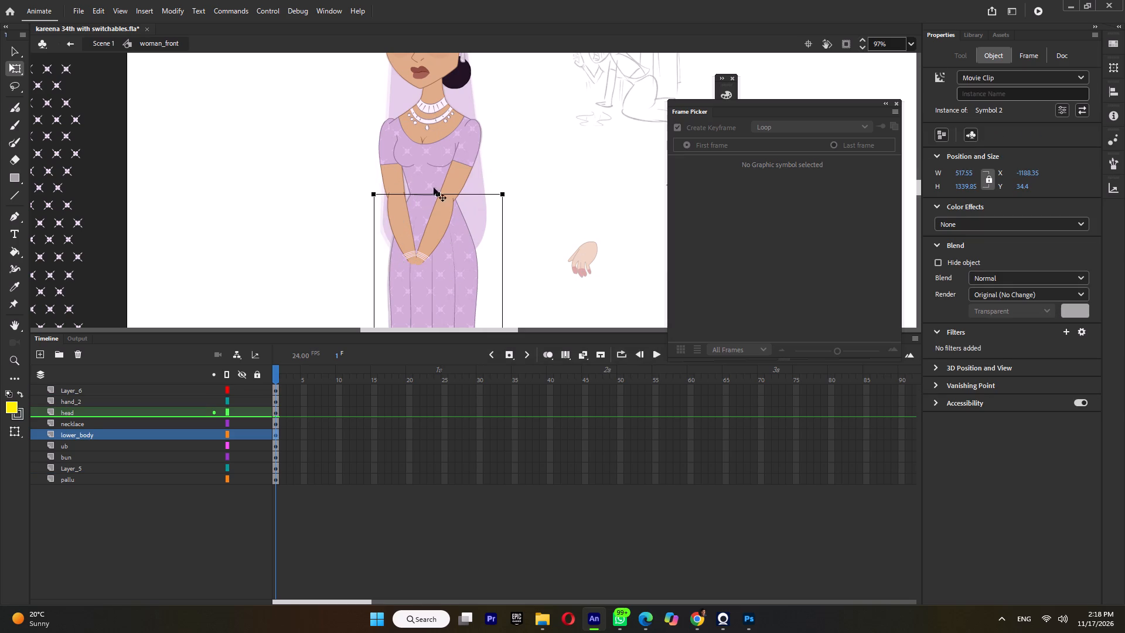
pyautogui.click(427, 178)
pyautogui.moveTo(432, 139); pyautogui.dragTo(428, 199)
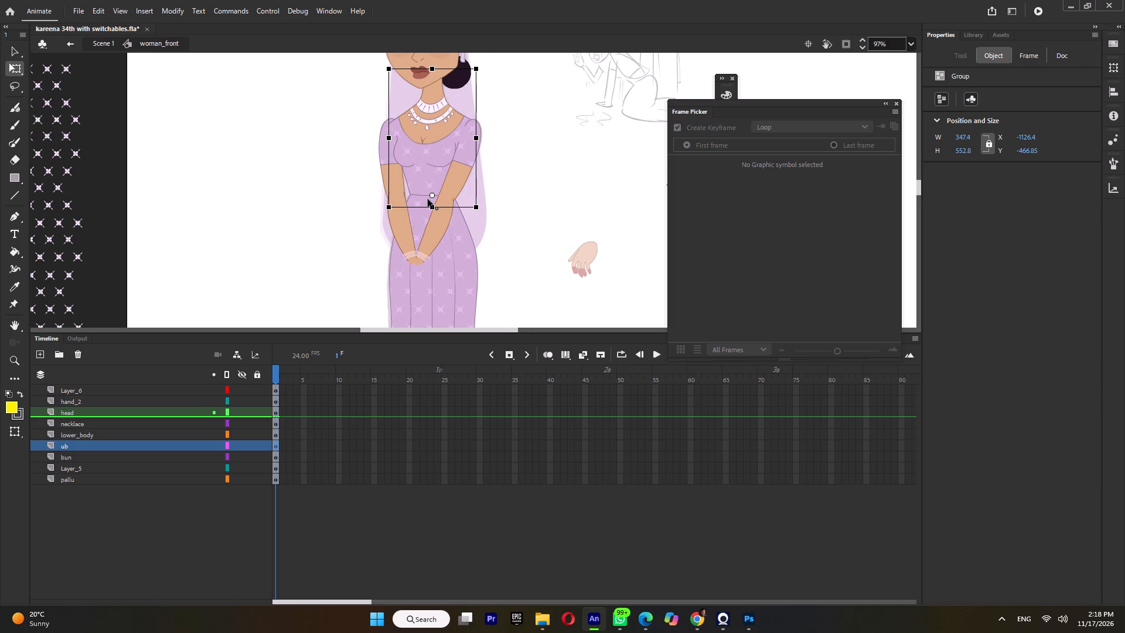
pyautogui.moveTo(428, 199); pyautogui.dragTo(428, 199)
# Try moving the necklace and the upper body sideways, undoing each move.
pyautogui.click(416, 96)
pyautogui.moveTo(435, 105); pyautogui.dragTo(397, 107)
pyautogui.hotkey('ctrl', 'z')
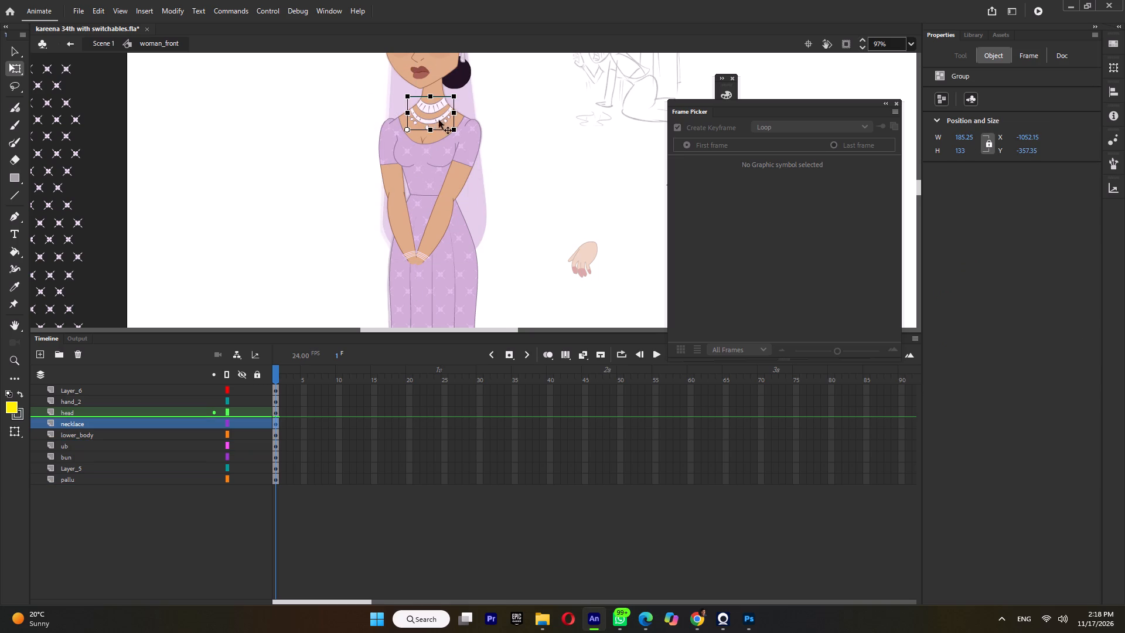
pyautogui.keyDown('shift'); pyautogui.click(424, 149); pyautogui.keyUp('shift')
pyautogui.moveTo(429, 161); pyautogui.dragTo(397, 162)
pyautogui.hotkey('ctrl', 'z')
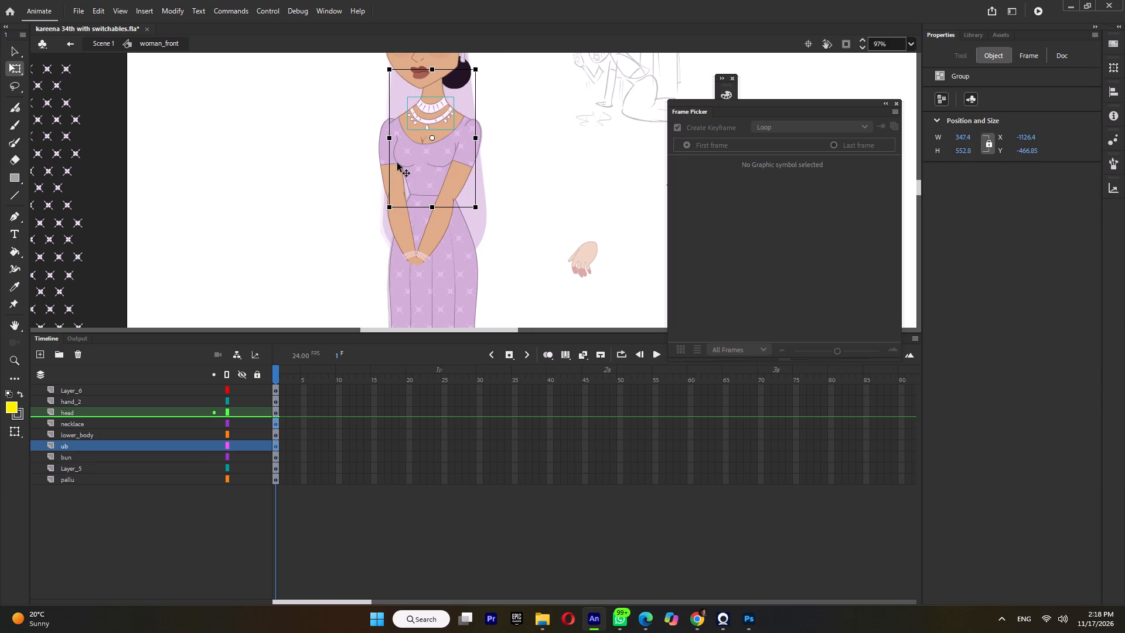
# Convert the selected upper body and necklace into a single graphic symbol.
pyautogui.press('F8')
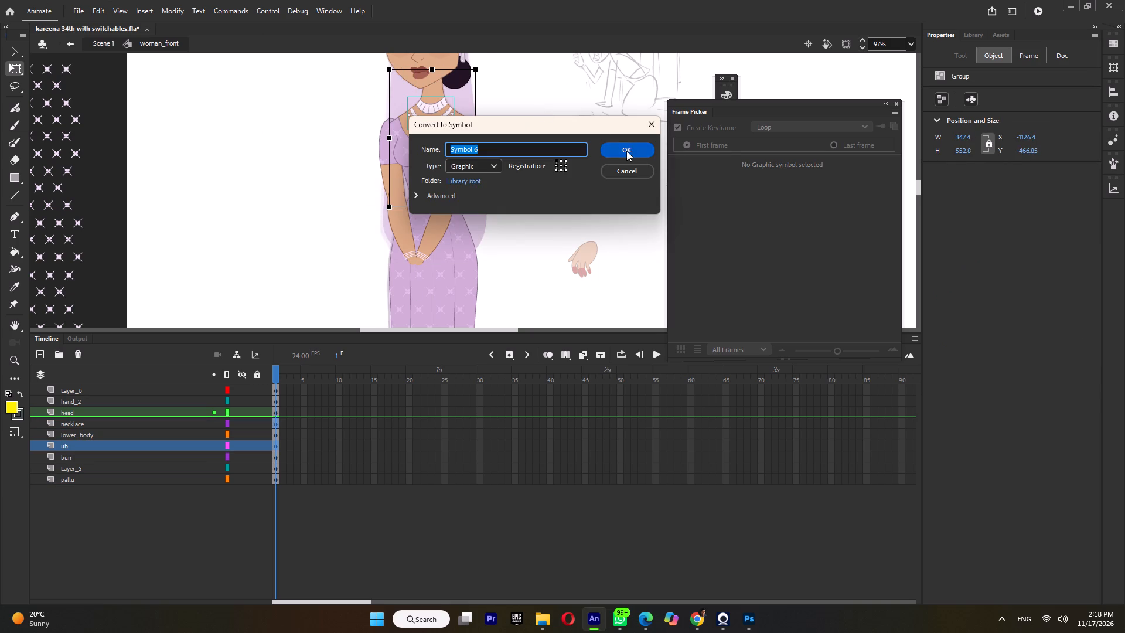
pyautogui.click(625, 153)
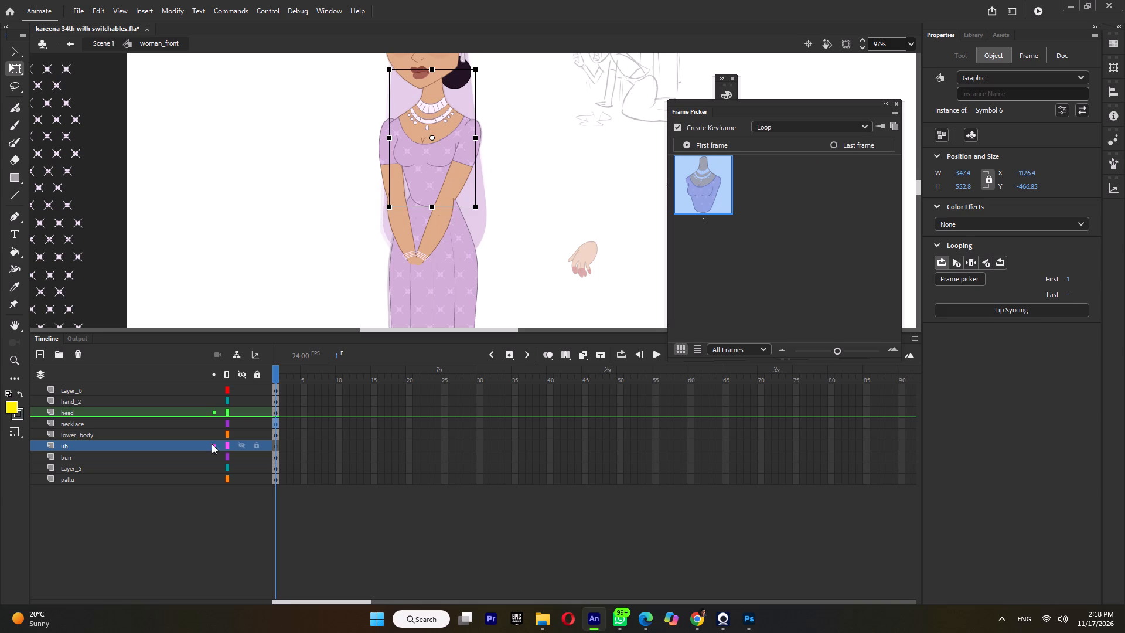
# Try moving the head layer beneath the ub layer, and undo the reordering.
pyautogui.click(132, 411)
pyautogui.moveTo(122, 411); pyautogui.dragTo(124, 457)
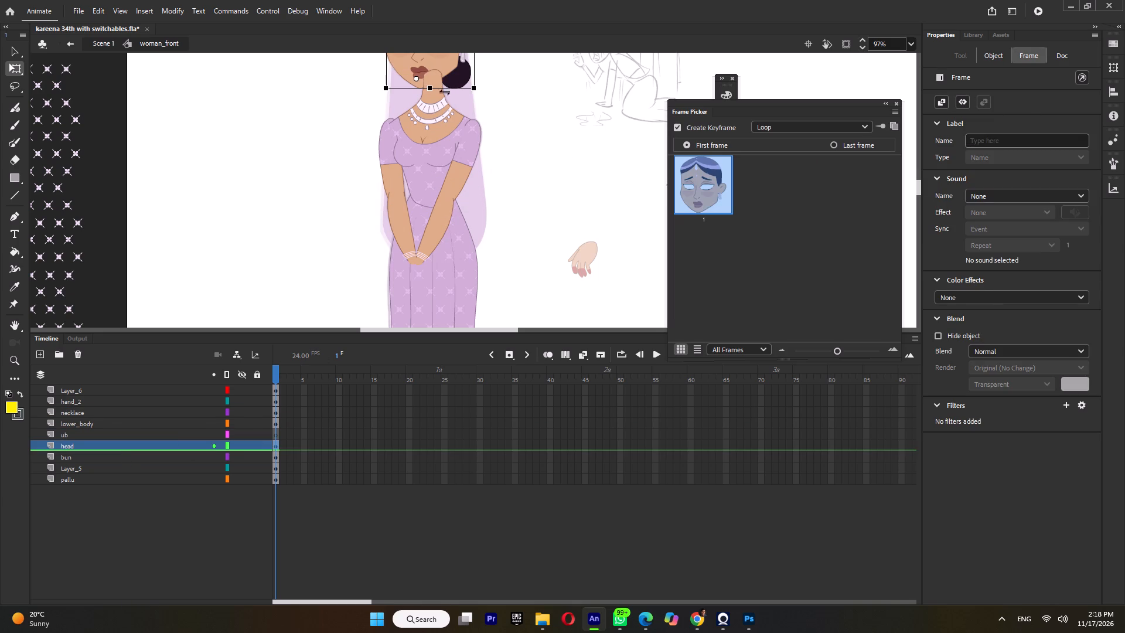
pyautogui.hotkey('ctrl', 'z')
# Move the necklace layer beneath the lower_body and ub layers, directly above bun.
pyautogui.click(76, 428)
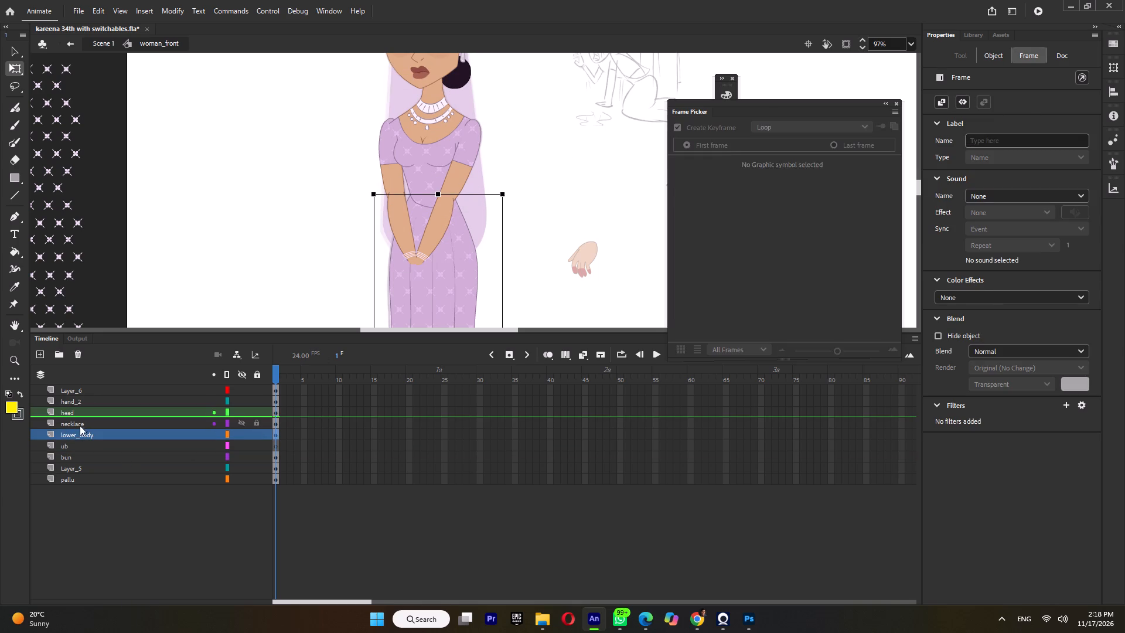
pyautogui.click(81, 424)
pyautogui.moveTo(83, 424); pyautogui.dragTo(81, 448)
# Move the pivot point of the combined upper-body and necklace symbol down to the waist.
pyautogui.keyDown('ctrl'); pyautogui.scroll(-4, 458, 220); pyautogui.keyUp('ctrl')
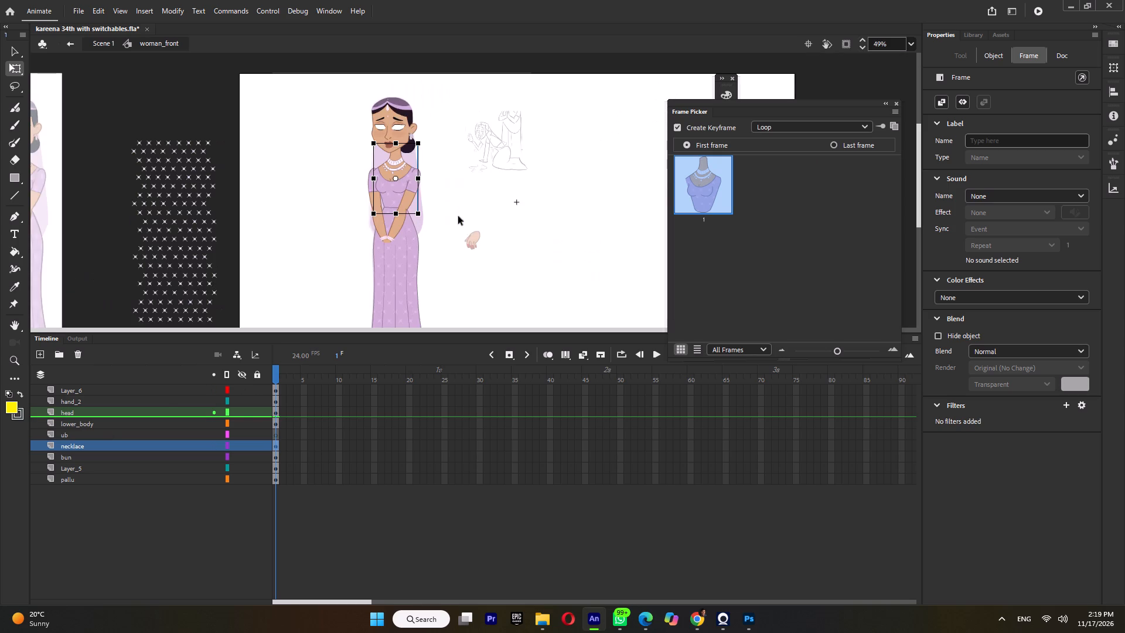
pyautogui.keyDown('ctrl'); pyautogui.scroll(4, 390, 103); pyautogui.keyUp('ctrl')
pyautogui.keyDown('ctrl'); pyautogui.scroll(-4, 406, 182); pyautogui.keyUp('ctrl')
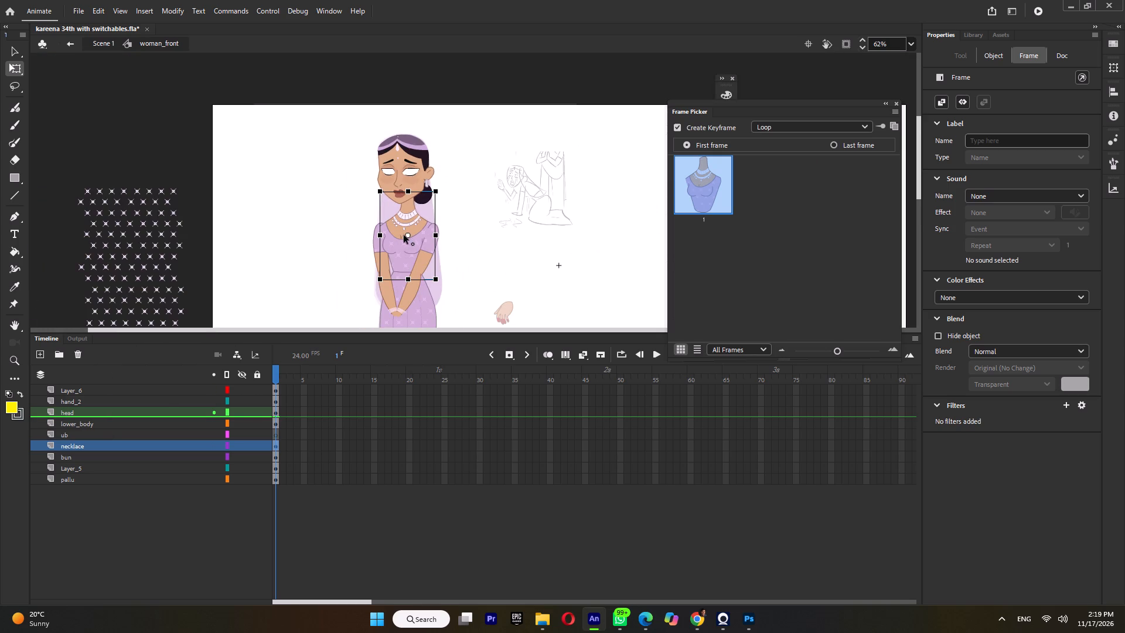
pyautogui.moveTo(407, 236); pyautogui.dragTo(400, 273)
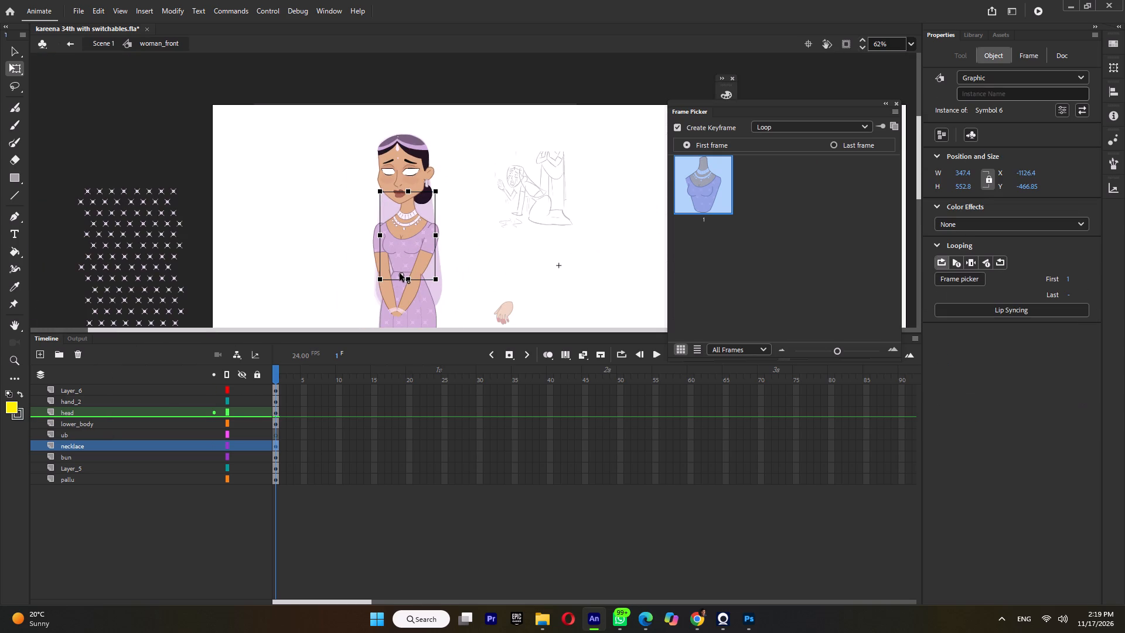
pyautogui.moveTo(400, 273); pyautogui.dragTo(403, 268)
pyautogui.click(368, 240)
pyautogui.click(377, 246)
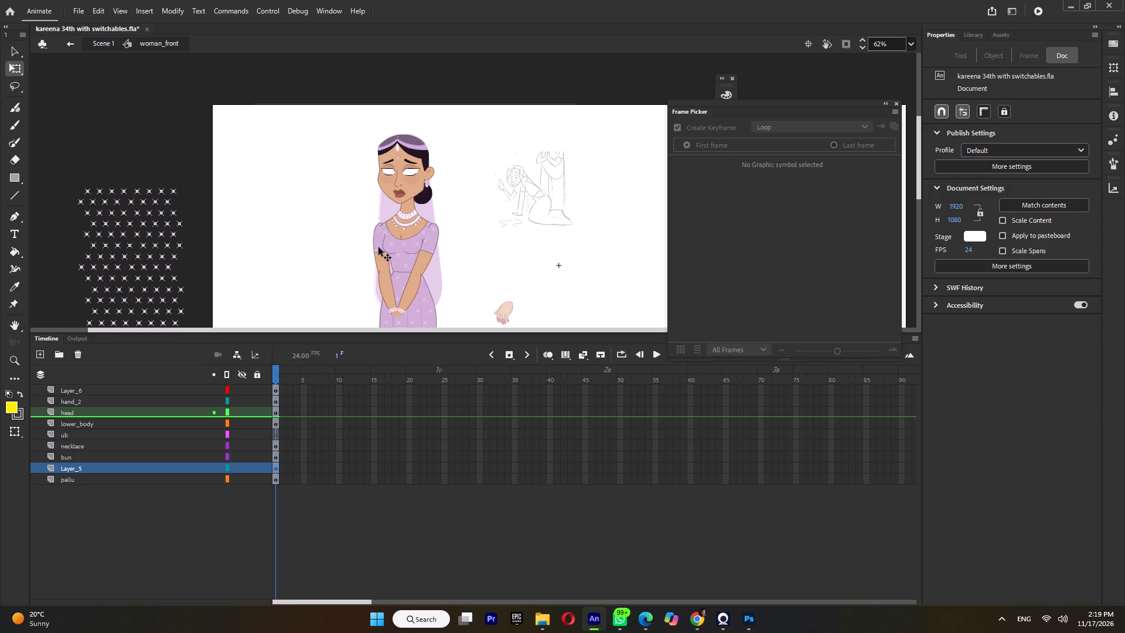
# Move the head symbol's pivot point from the lips across to the jaw above the neck.
pyautogui.click(410, 191)
pyautogui.keyDown('ctrl'); pyautogui.scroll(7, 409, 186); pyautogui.keyUp('ctrl')
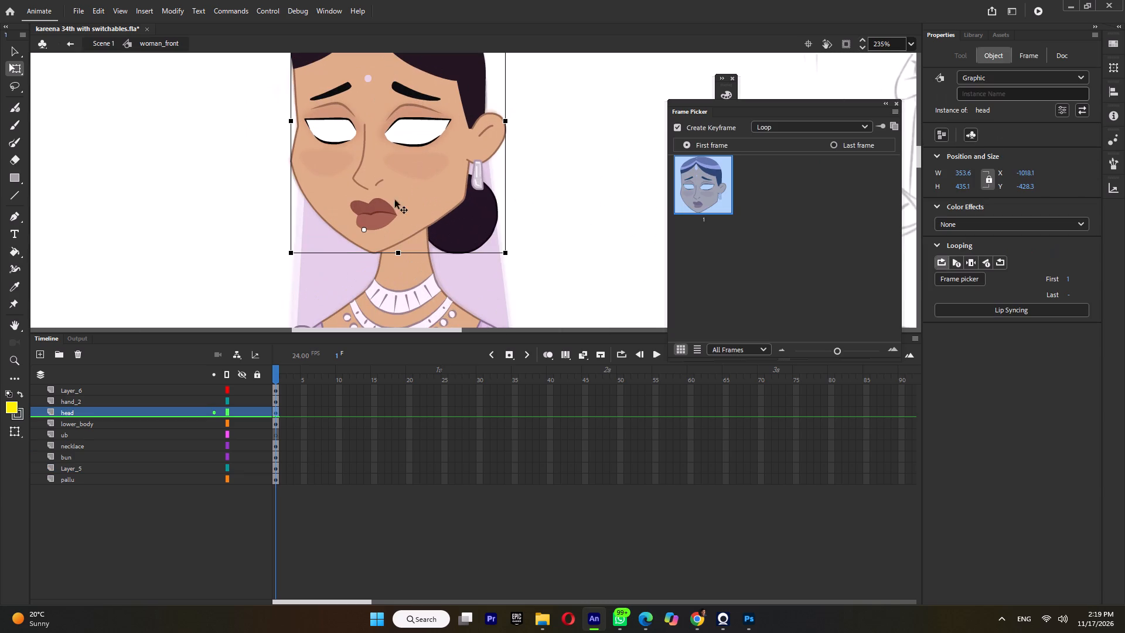
pyautogui.moveTo(364, 230); pyautogui.dragTo(403, 228)
# Move the hair bun's pivot point up and inward to where it attaches to the head.
pyautogui.click(452, 225)
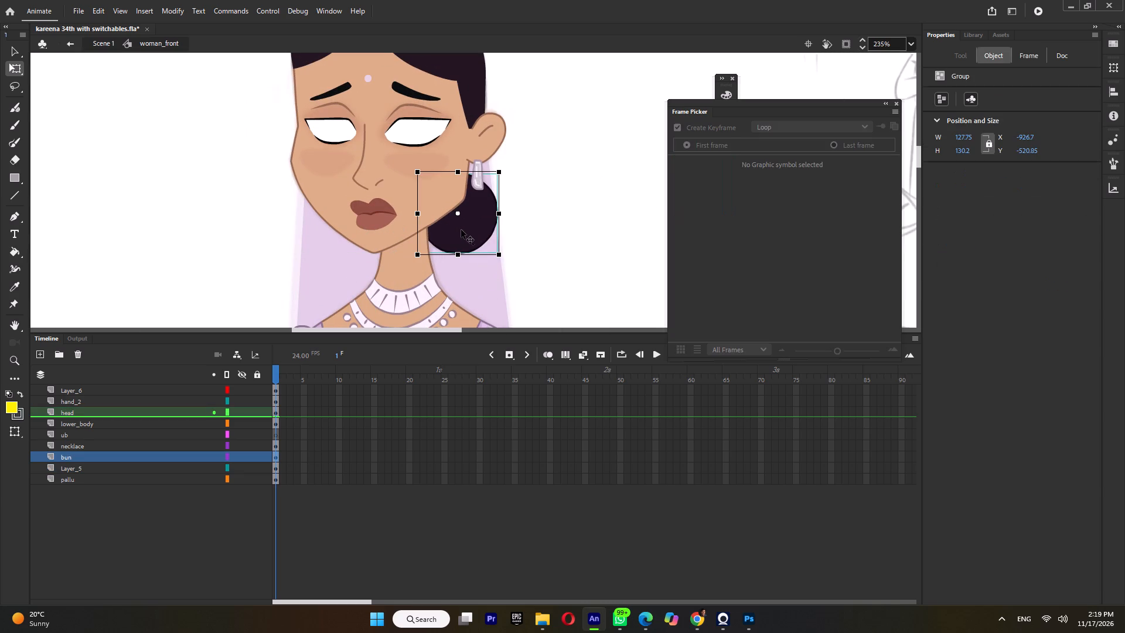
pyautogui.moveTo(457, 210); pyautogui.dragTo(441, 188)
pyautogui.keyDown('ctrl'); pyautogui.scroll(-5, 463, 249); pyautogui.keyUp('ctrl')
pyautogui.click(384, 260)
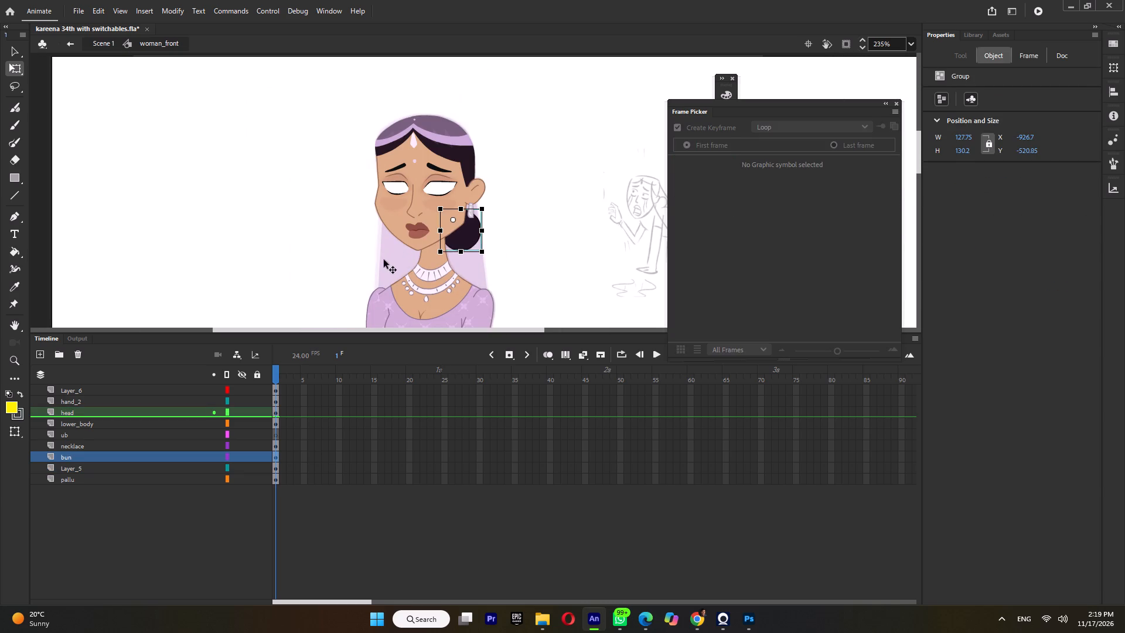
# Move the pivot point of the lower body symbol down to the hem of the skirt.
pyautogui.moveTo(434, 316); pyautogui.dragTo(421, 172)
pyautogui.keyDown('ctrl'); pyautogui.scroll(-8, 430, 172); pyautogui.keyUp('ctrl')
pyautogui.scroll(-2, 404, 267)
pyautogui.click(393, 218)
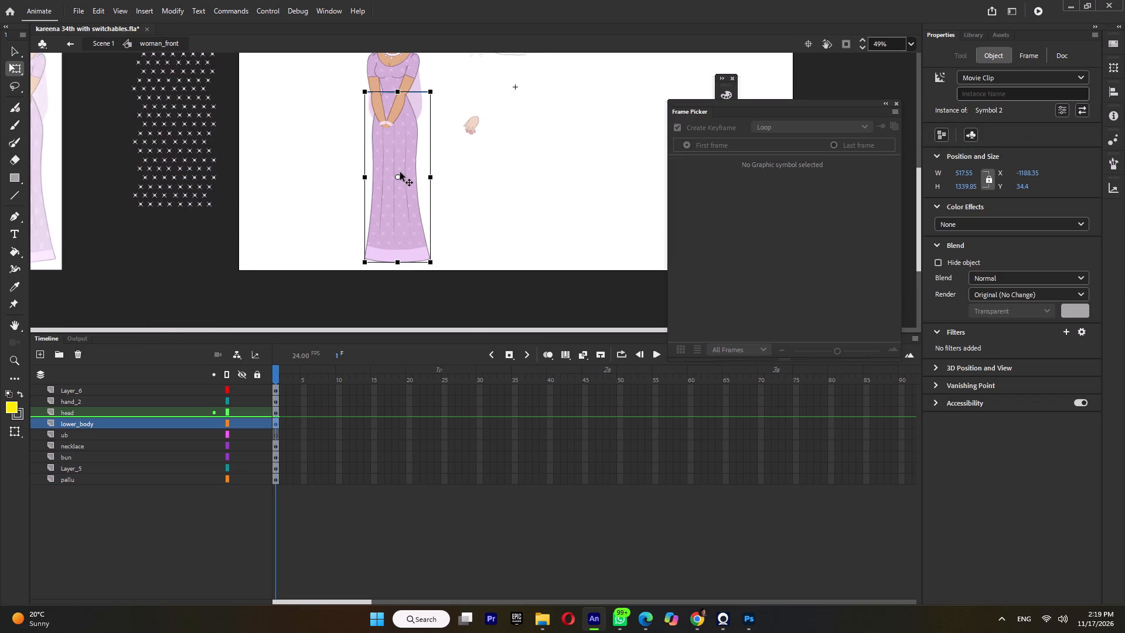
pyautogui.moveTo(400, 177); pyautogui.dragTo(396, 262)
# Open the lower body symbol, check the skirt poses on its frames, and return to woman_front.
pyautogui.doubleClick(397, 216)
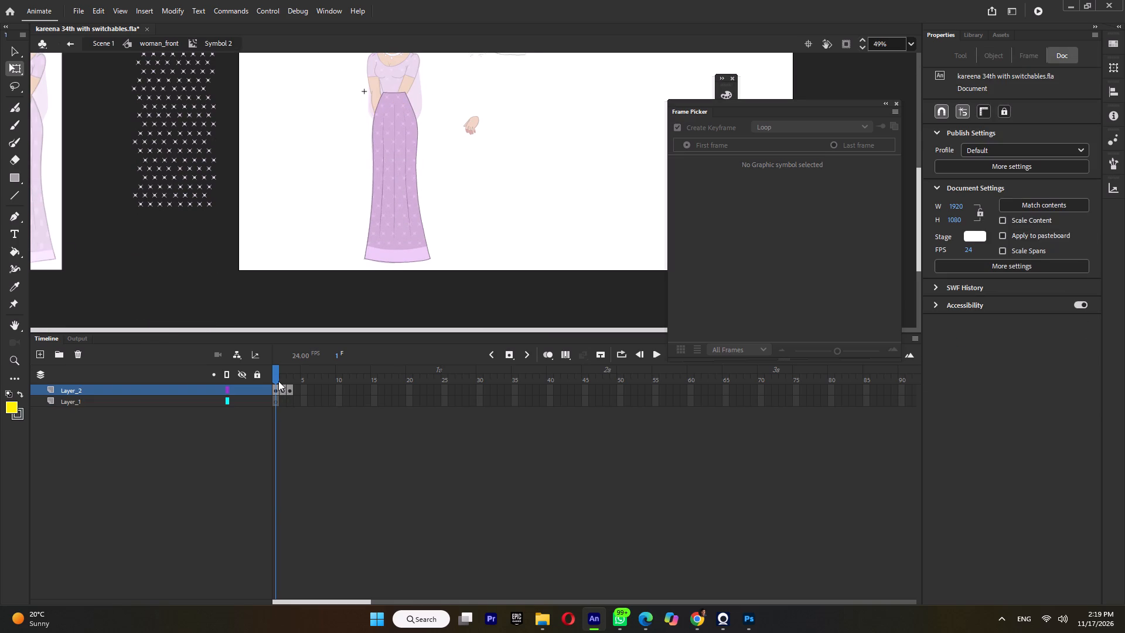
pyautogui.moveTo(278, 379); pyautogui.dragTo(269, 383)
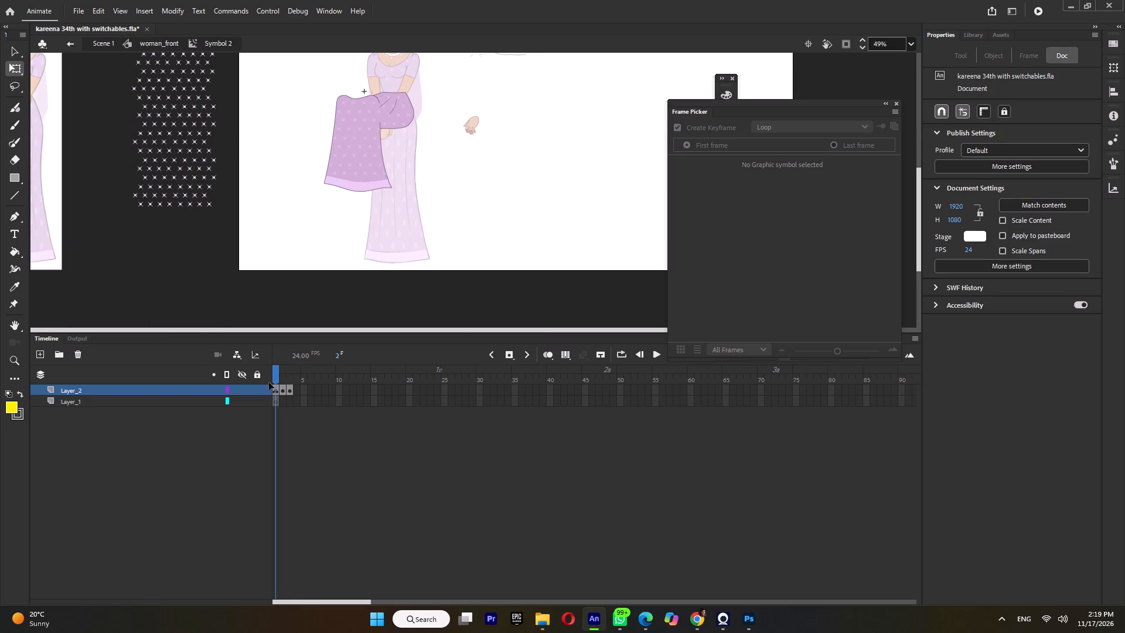
pyautogui.moveTo(269, 383); pyautogui.dragTo(267, 384)
pyautogui.doubleClick(297, 206)
pyautogui.keyDown('ctrl'); pyautogui.scroll(-4, 347, 288); pyautogui.keyUp('ctrl')
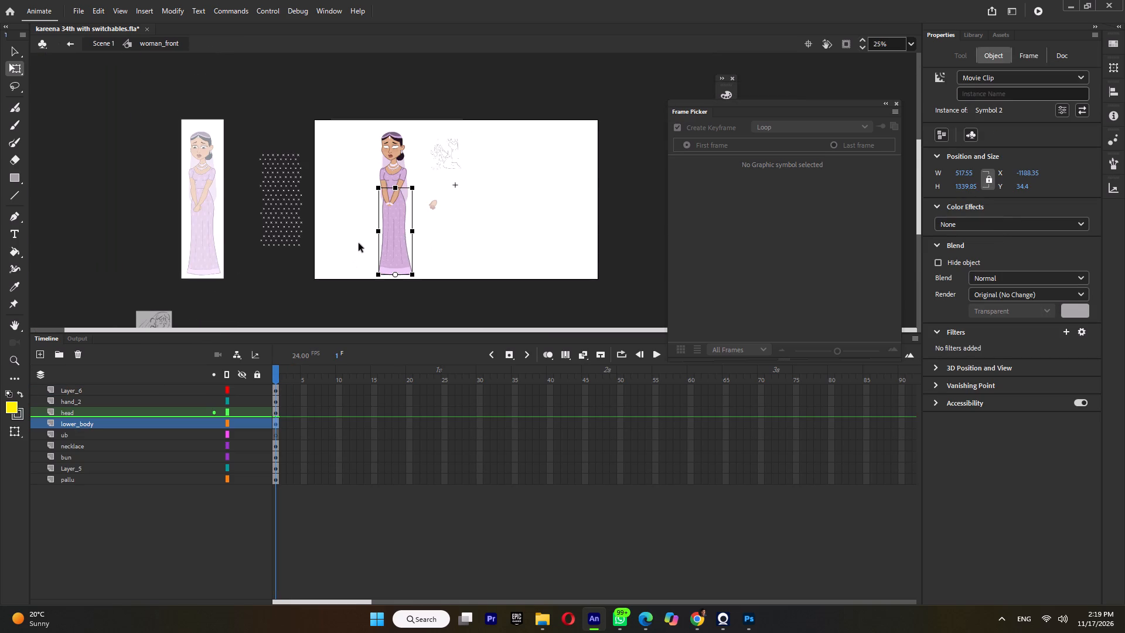
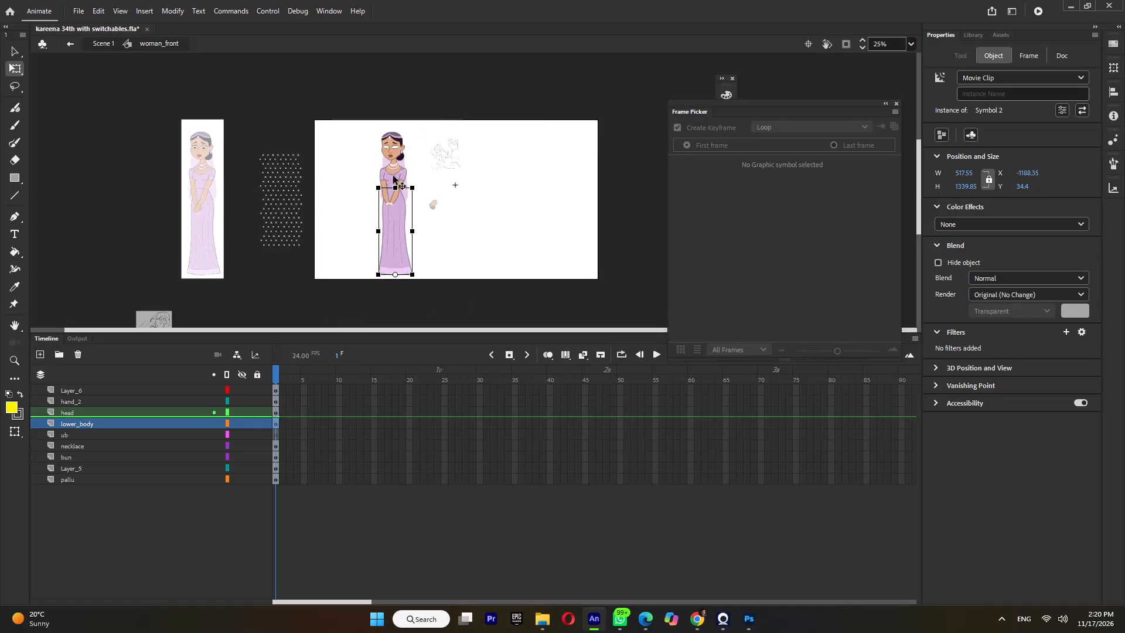
# Return to Scene 1 and copy the loose hand symbol that sits beside the character.
pyautogui.keyDown('ctrl'); pyautogui.scroll(5, 393, 176); pyautogui.keyUp('ctrl')
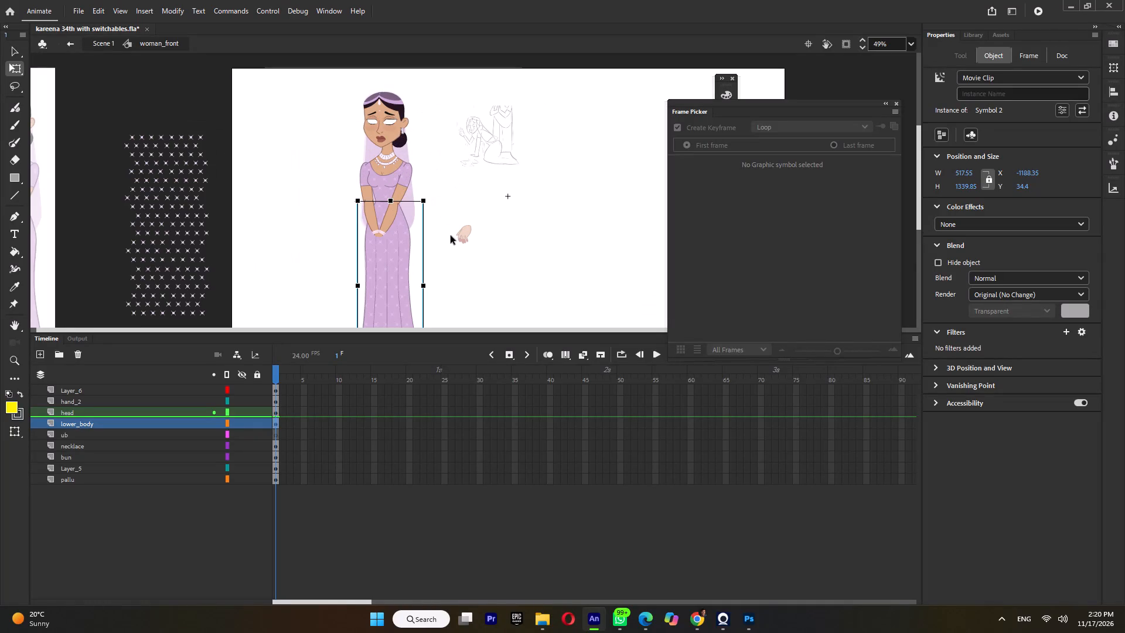
pyautogui.doubleClick(451, 236)
pyautogui.click(471, 232)
pyautogui.keyDown('ctrl'); pyautogui.scroll(5, 465, 240); pyautogui.keyUp('ctrl')
pyautogui.rightClick(465, 236)
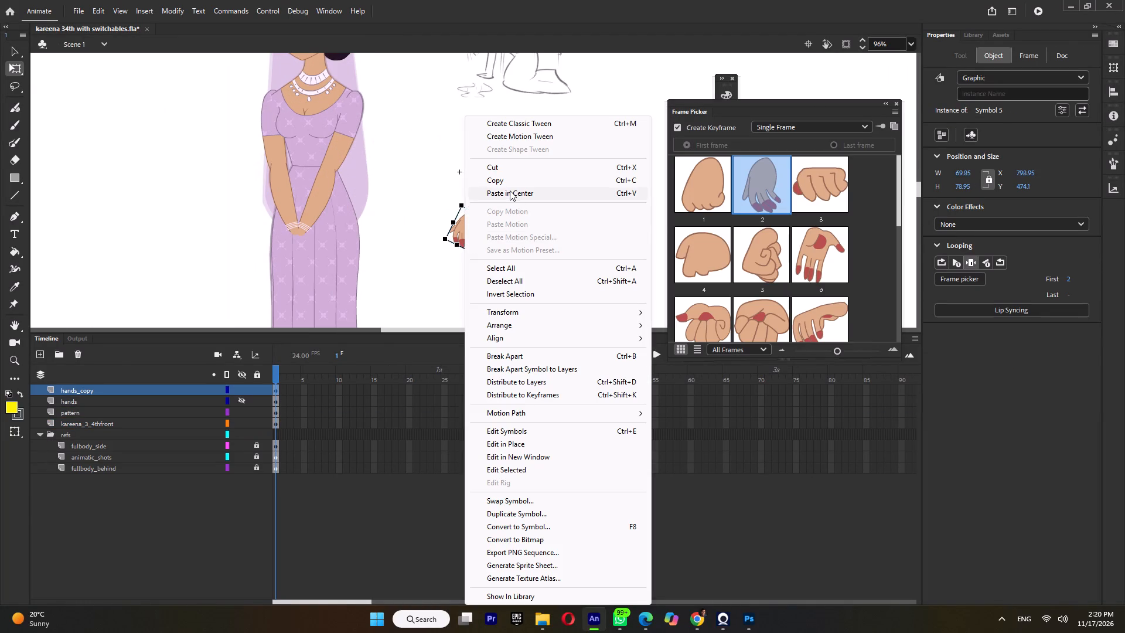
pyautogui.click(507, 181)
# Re-enter woman_front, select all the character's parts and distribute them to separate layers.
pyautogui.doubleClick(330, 202)
pyautogui.click(309, 206)
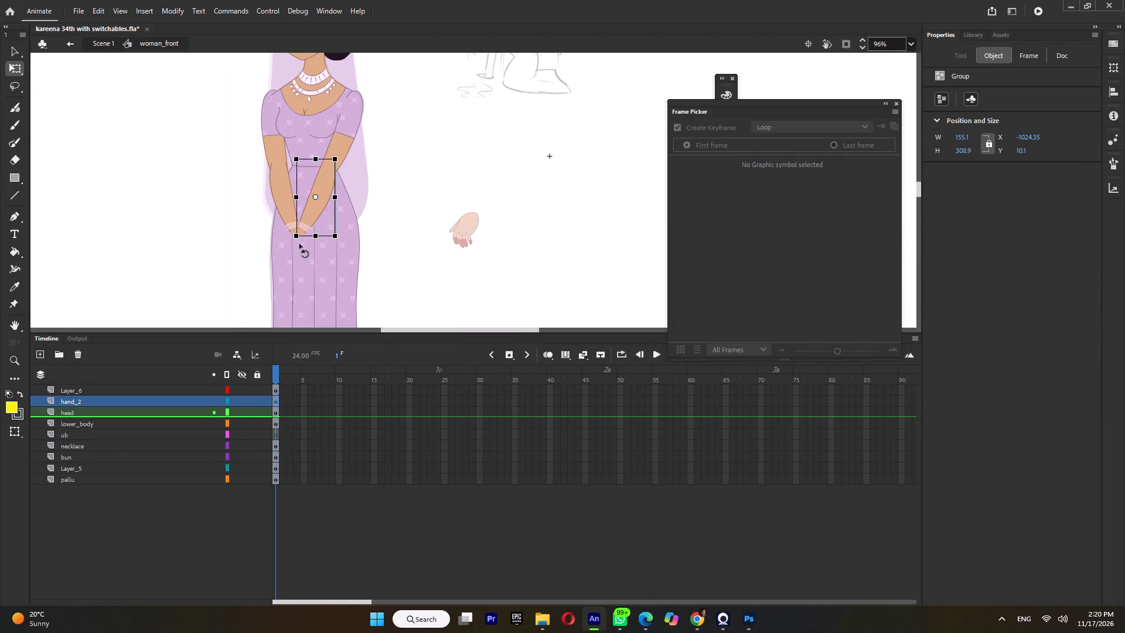
pyautogui.keyDown('ctrl'); pyautogui.scroll(-6, 308, 298); pyautogui.keyUp('ctrl')
pyautogui.moveTo(356, 104); pyautogui.dragTo(274, 331)
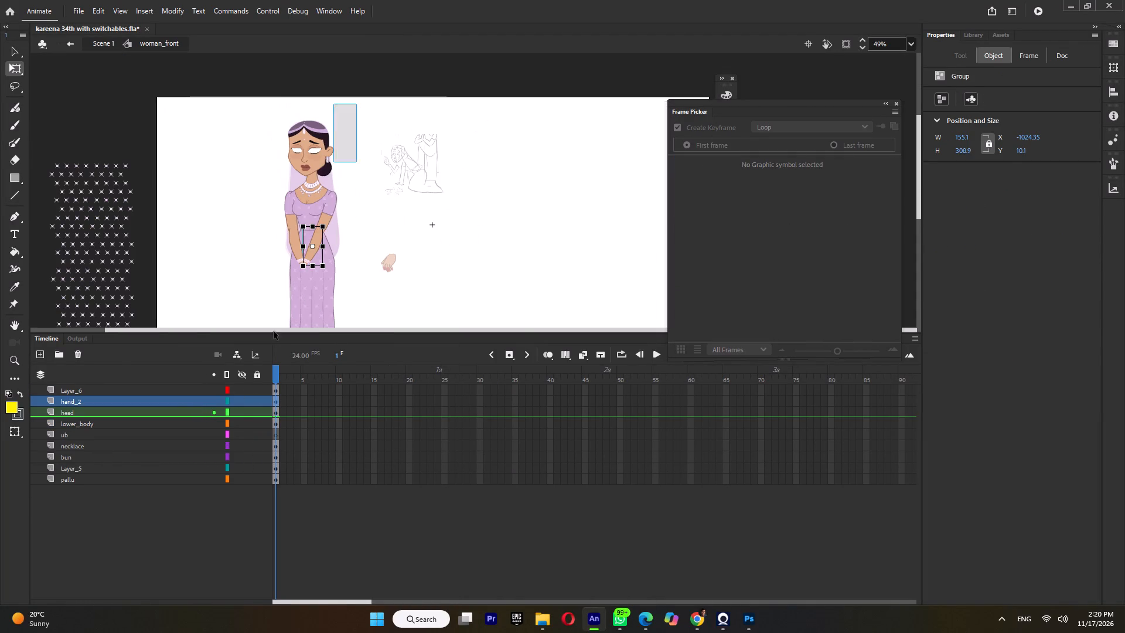
pyautogui.moveTo(274, 331); pyautogui.dragTo(226, 472)
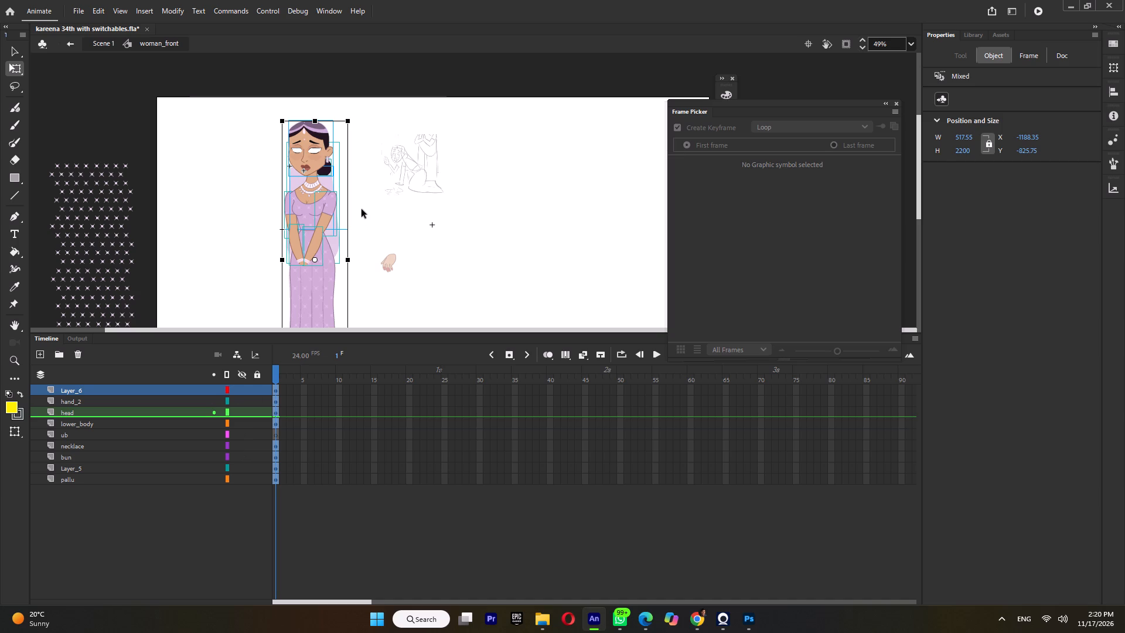
pyautogui.hotkey('ctrl', 'shift', 'd')
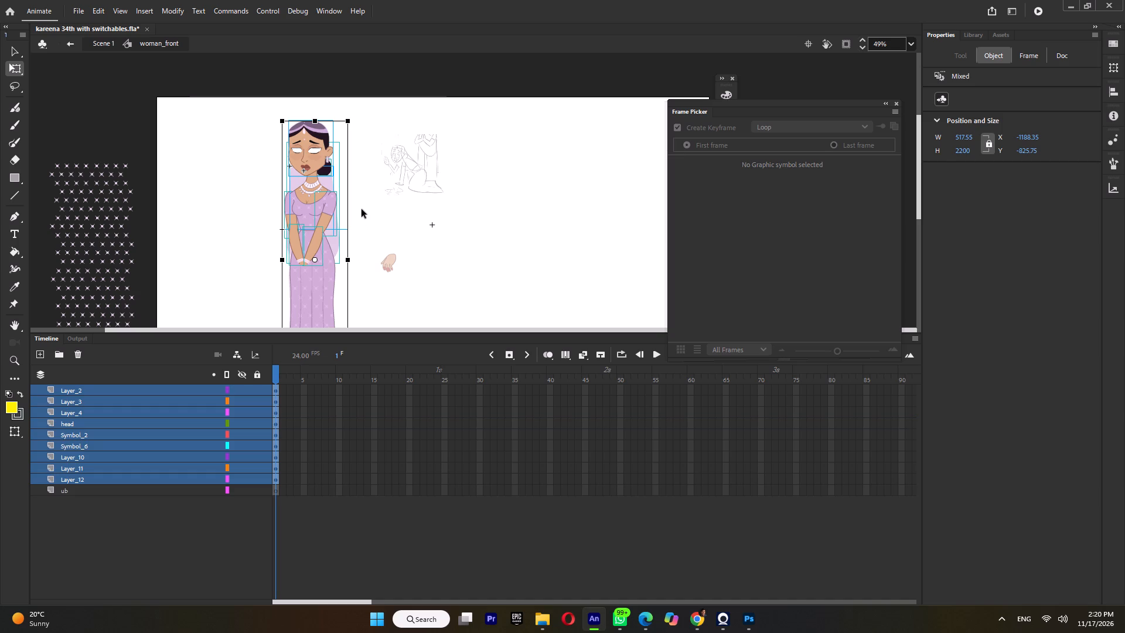
# Apply a classic tween to all the distributed parts so they convert to graphic symbols, and remove the tween again.
pyautogui.hotkey('ctrl', 'm')
pyautogui.click(622, 367)
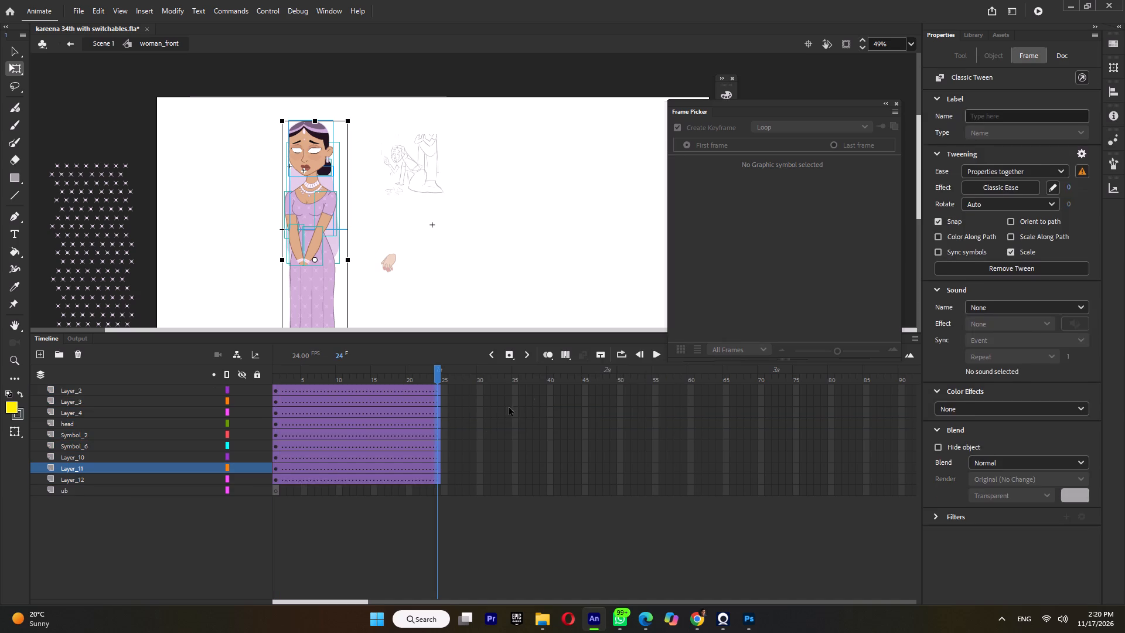
pyautogui.hotkey('ctrl', 'm')
# Extend the frames of all body-part layers past frame 90 and return the playhead to frame 1.
pyautogui.press('F5')
pyautogui.press('F5')
pyautogui.press('F5')
pyautogui.press('F5')
pyautogui.press('F5')
pyautogui.press('F5')
pyautogui.press('F5')
pyautogui.press('F5')
pyautogui.press('F5')
pyautogui.press('F5')
pyautogui.press('F5')
pyautogui.press('F5')
pyautogui.press('F5')
pyautogui.press('F5')
pyautogui.press('F5')
pyautogui.press('F5')
pyautogui.press('F5')
pyautogui.press('F5')
pyautogui.press('F5')
pyautogui.press('F5')
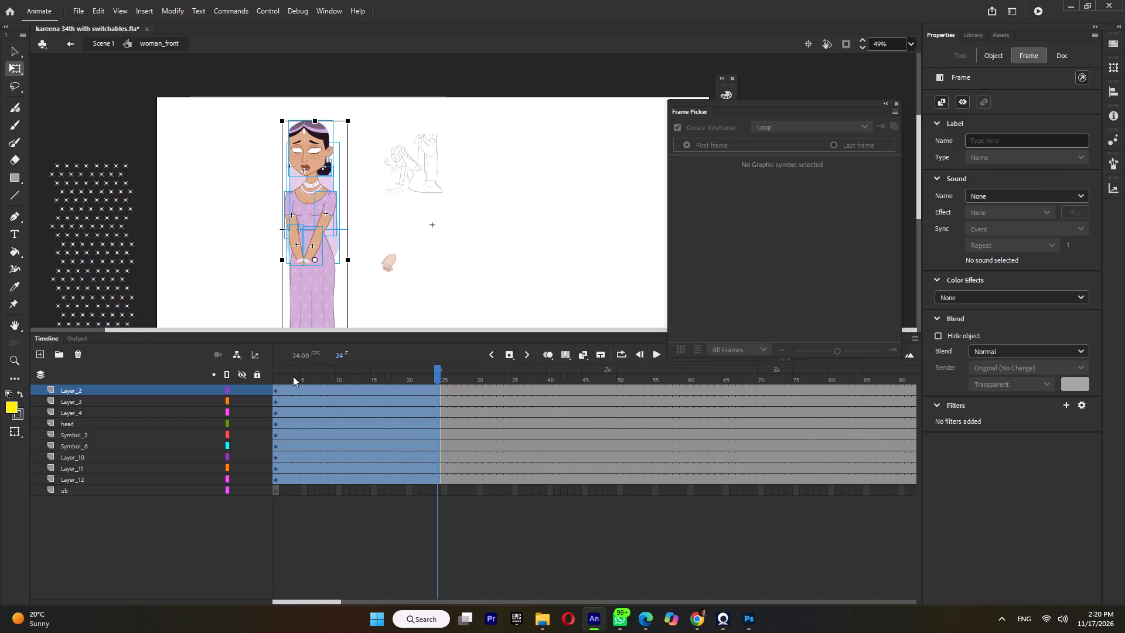
pyautogui.moveTo(301, 371); pyautogui.dragTo(175, 370)
# Paste the copied hand on the bun-side forearm's layer and bring it next to the faded reference hand.
pyautogui.click(316, 244)
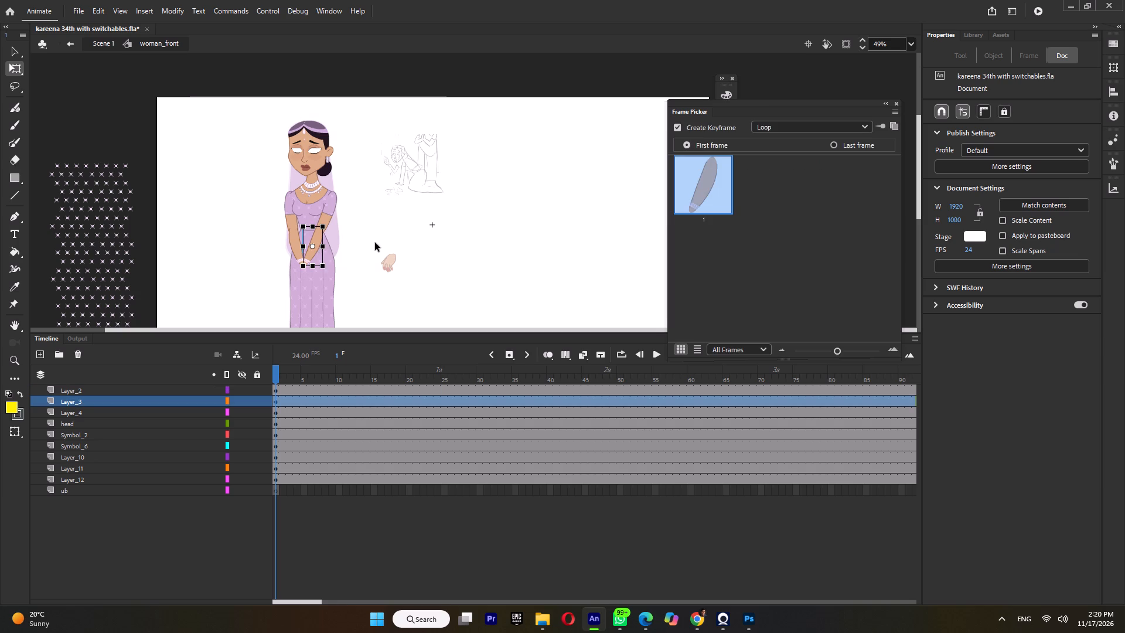
pyautogui.rightClick(375, 243)
pyautogui.click(406, 290)
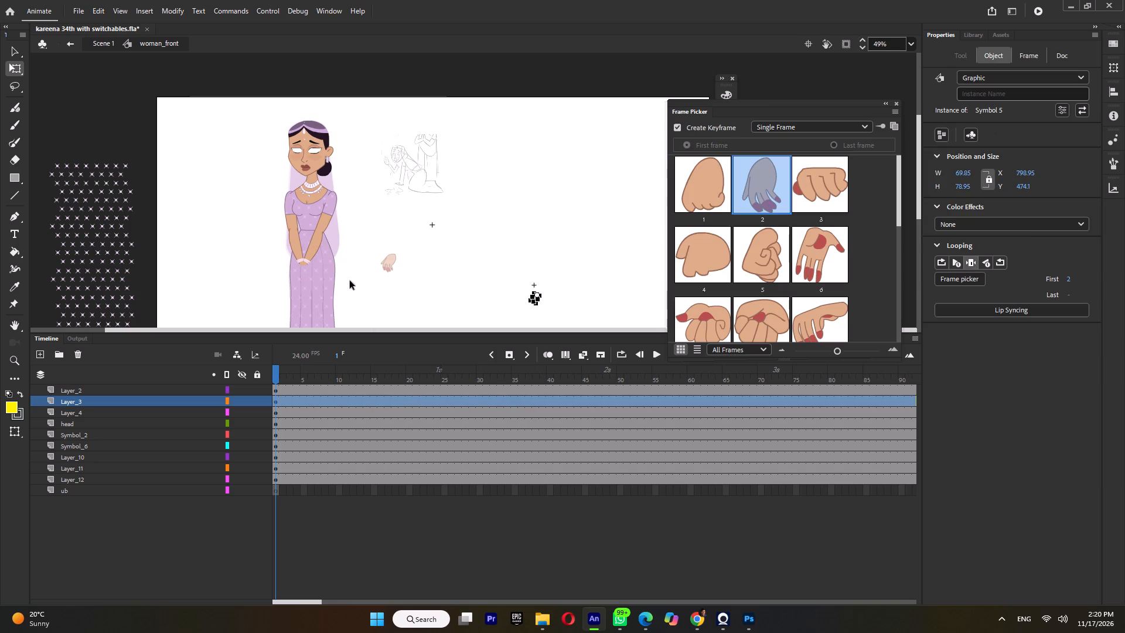
pyautogui.keyDown('ctrl'); pyautogui.scroll(7, 535, 304); pyautogui.keyUp('ctrl')
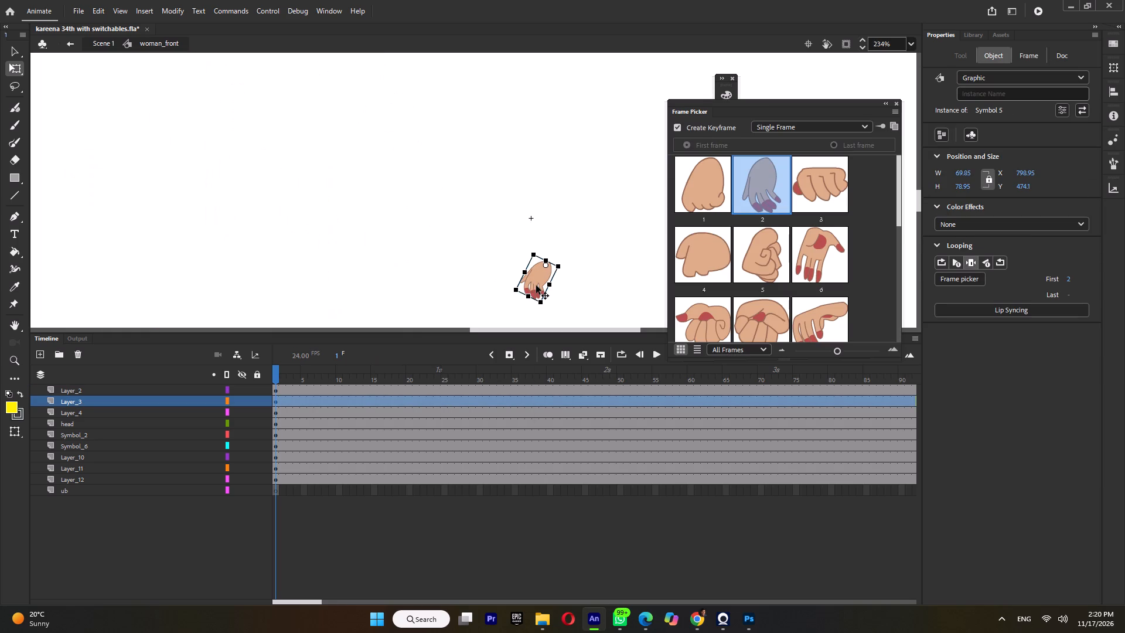
pyautogui.moveTo(536, 285); pyautogui.dragTo(81, 249)
pyautogui.keyDown('ctrl'); pyautogui.scroll(-5, 94, 243); pyautogui.keyUp('ctrl')
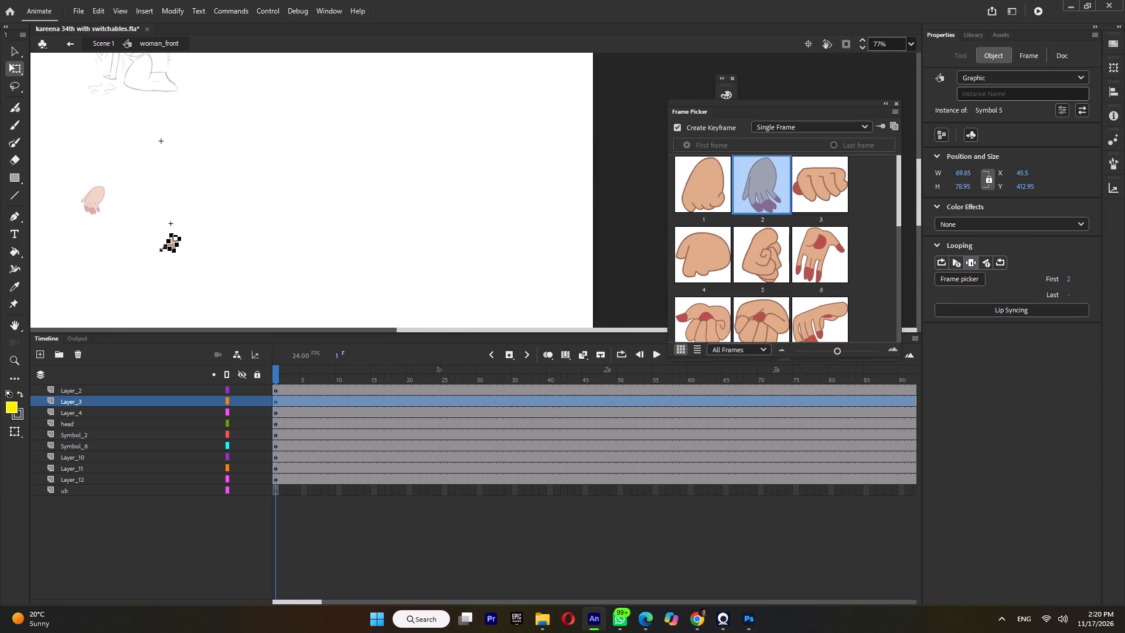
pyautogui.keyDown('ctrl'); pyautogui.scroll(4, 170, 244); pyautogui.keyUp('ctrl')
pyautogui.moveTo(180, 249); pyautogui.dragTo(19, 165)
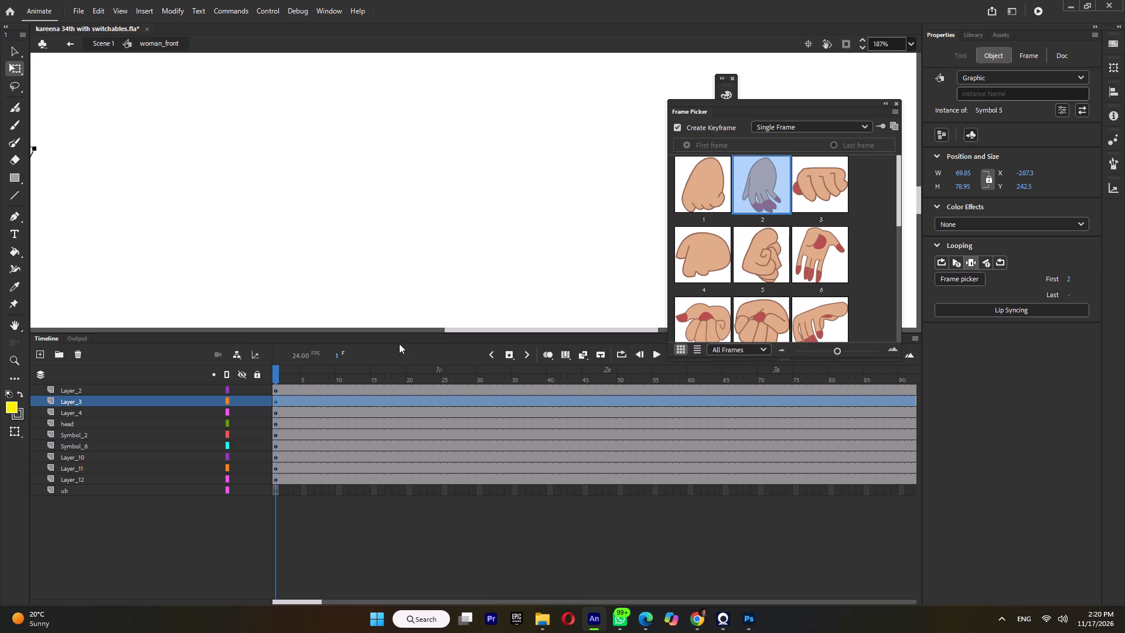
pyautogui.moveTo(448, 329); pyautogui.dragTo(355, 322)
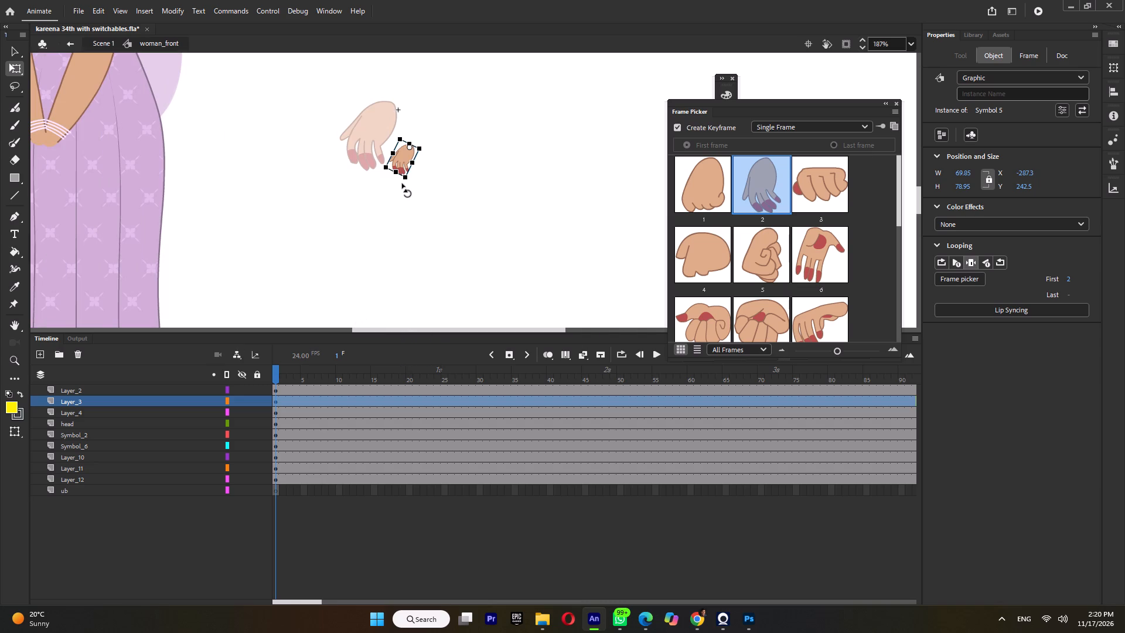
# Scale the pasted hand up to about 156.6 by 177.1 and align it over the faded reference hand.
pyautogui.keyDown('shift'); pyautogui.moveTo(406, 178); pyautogui.dragTo(407, 217); pyautogui.keyUp('shift')
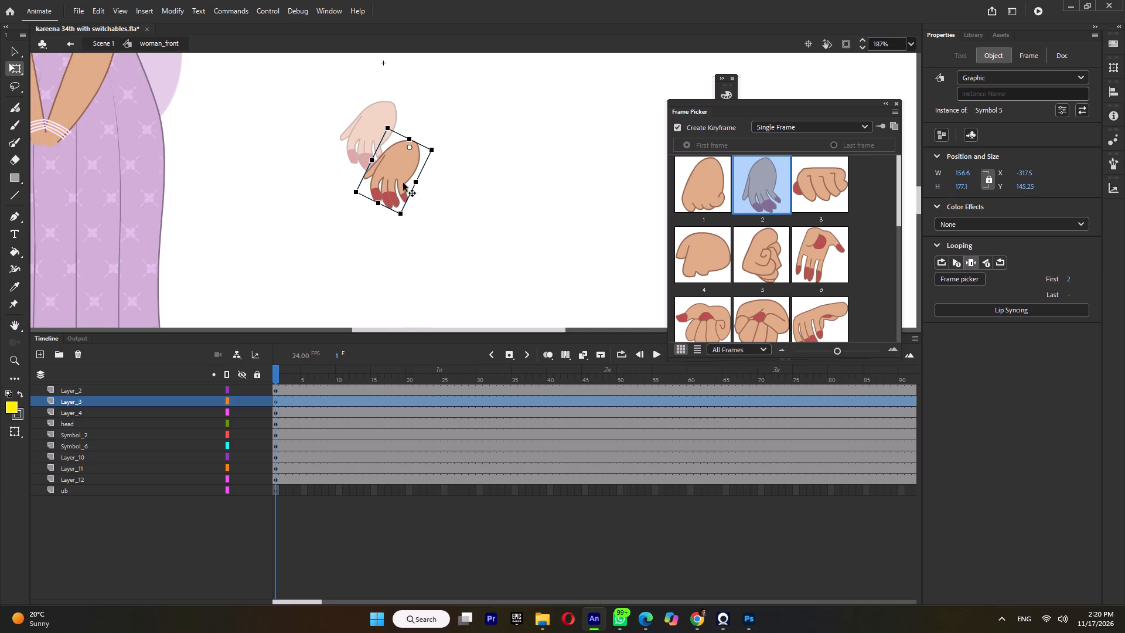
pyautogui.moveTo(400, 176); pyautogui.dragTo(375, 139)
pyautogui.click(374, 140)
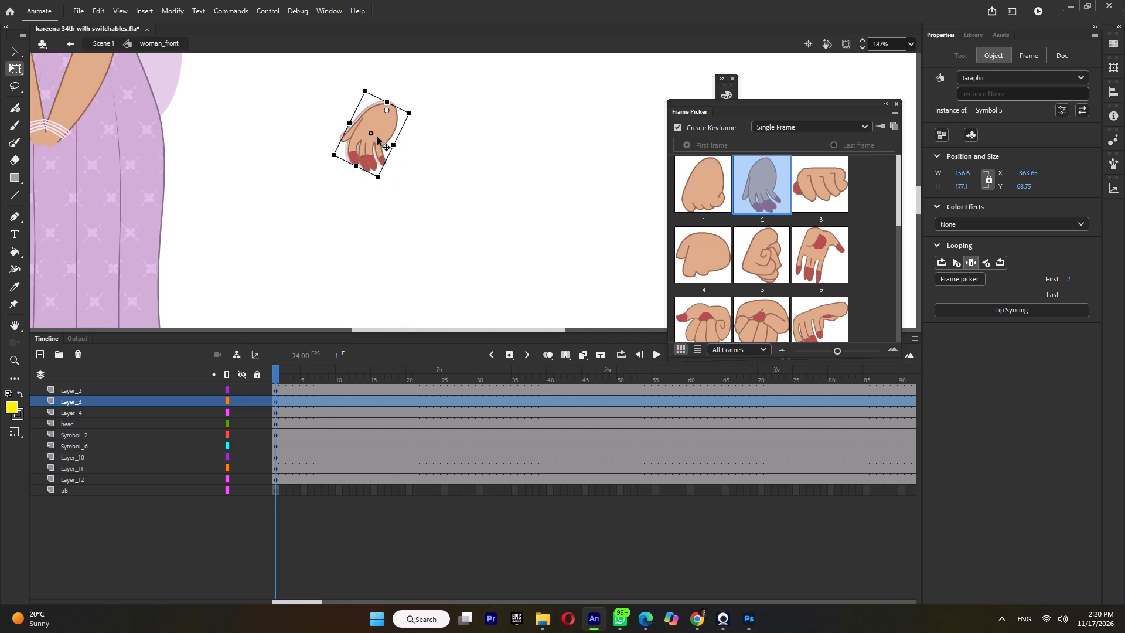
pyautogui.click(374, 127)
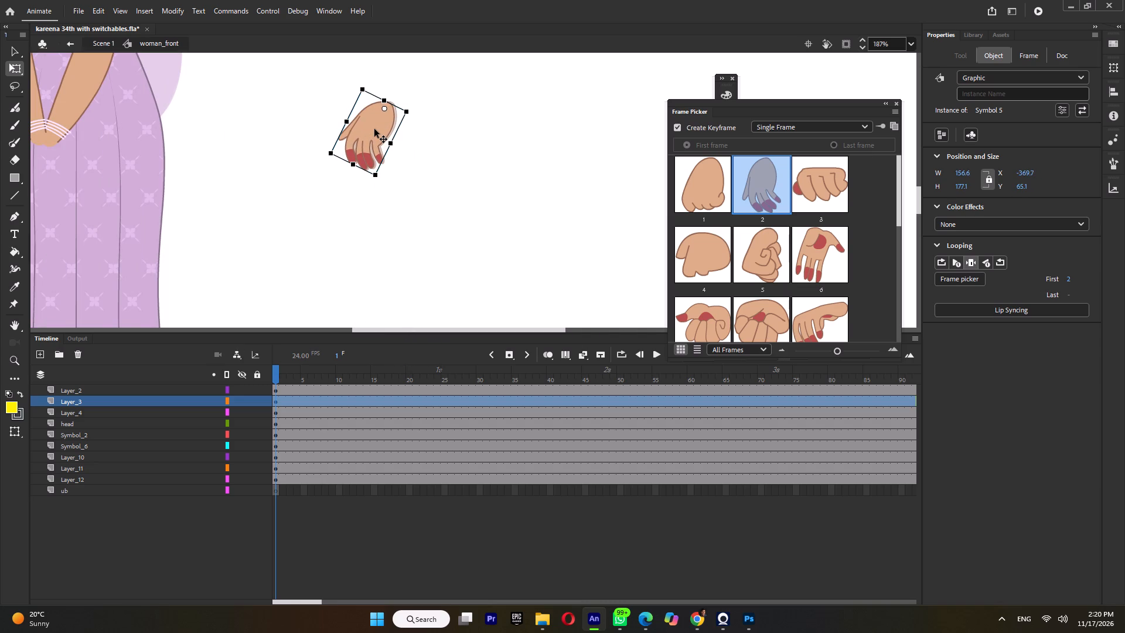
pyautogui.press('Right')
# Move the enlarged hand onto the bracelet end of the bun-side forearm.
pyautogui.moveTo(377, 131); pyautogui.dragTo(41, 164)
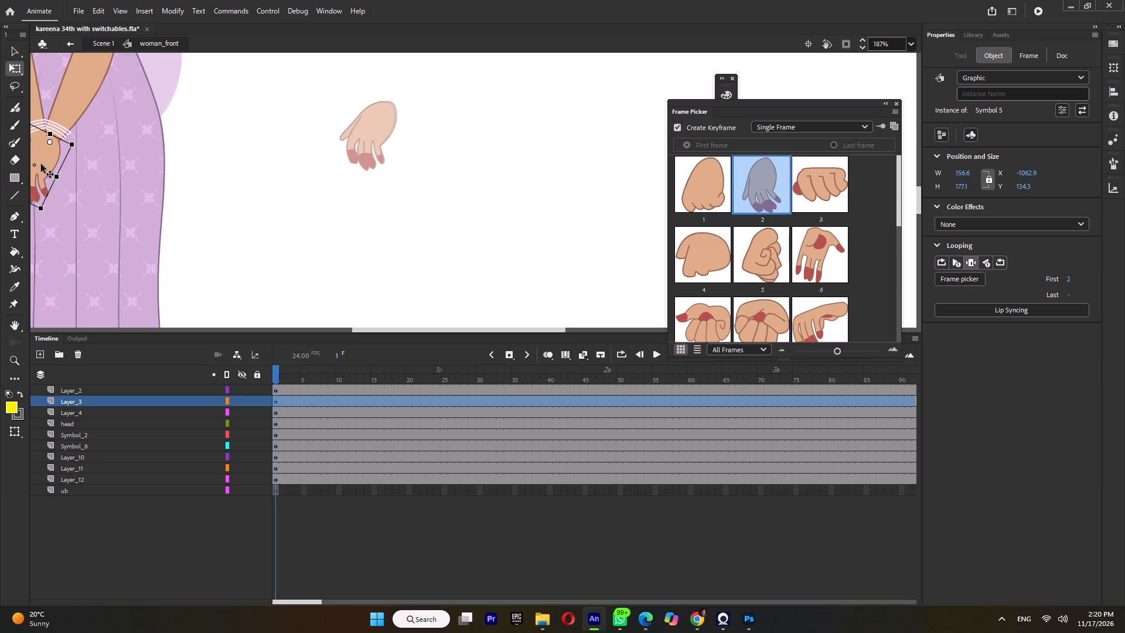
pyautogui.moveTo(41, 164); pyautogui.dragTo(43, 161)
pyautogui.keyDown('ctrl'); pyautogui.scroll(-6, 84, 207); pyautogui.keyUp('ctrl')
pyautogui.keyDown('ctrl'); pyautogui.scroll(4, 81, 159); pyautogui.keyUp('ctrl')
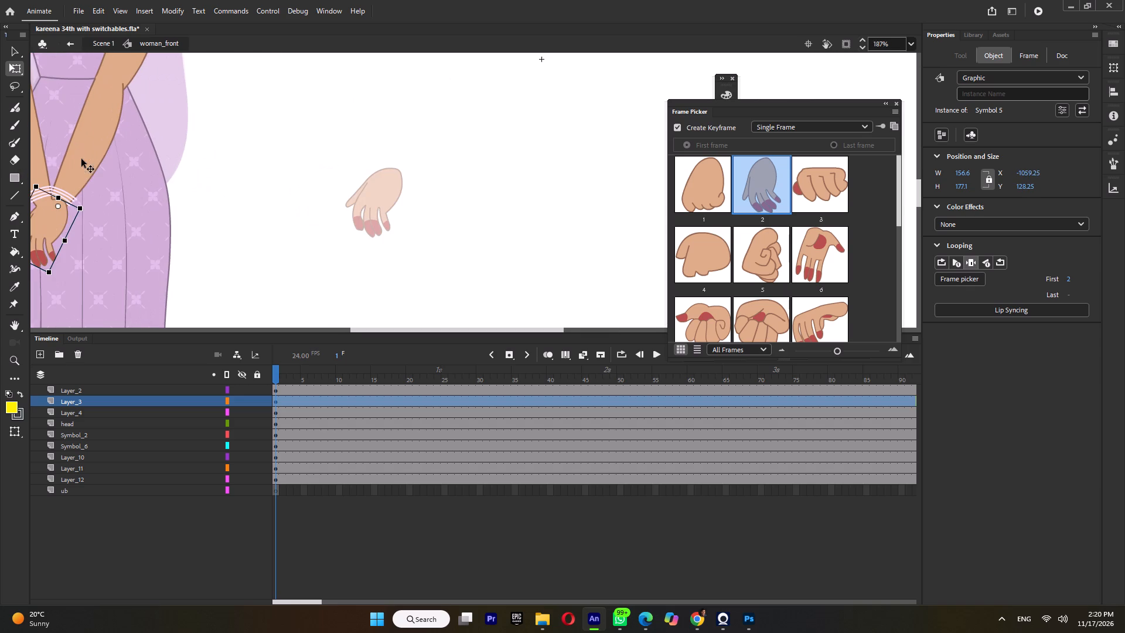
# Distribute the hand to its own layer and nudge it slightly up into the wrist bracelets.
pyautogui.click(81, 170)
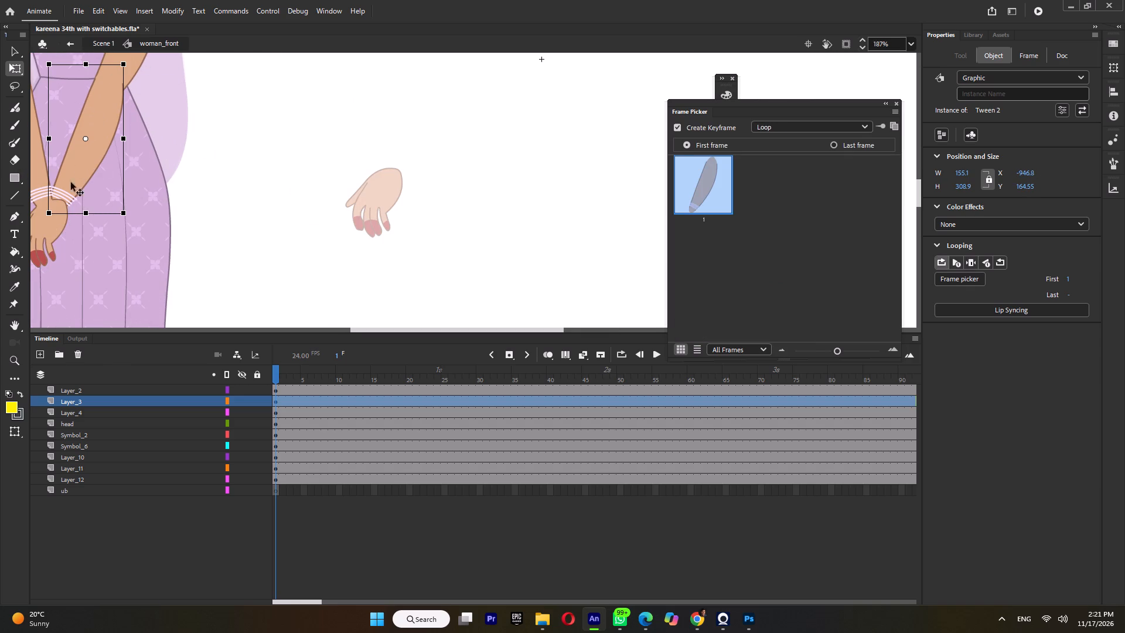
pyautogui.click(46, 243)
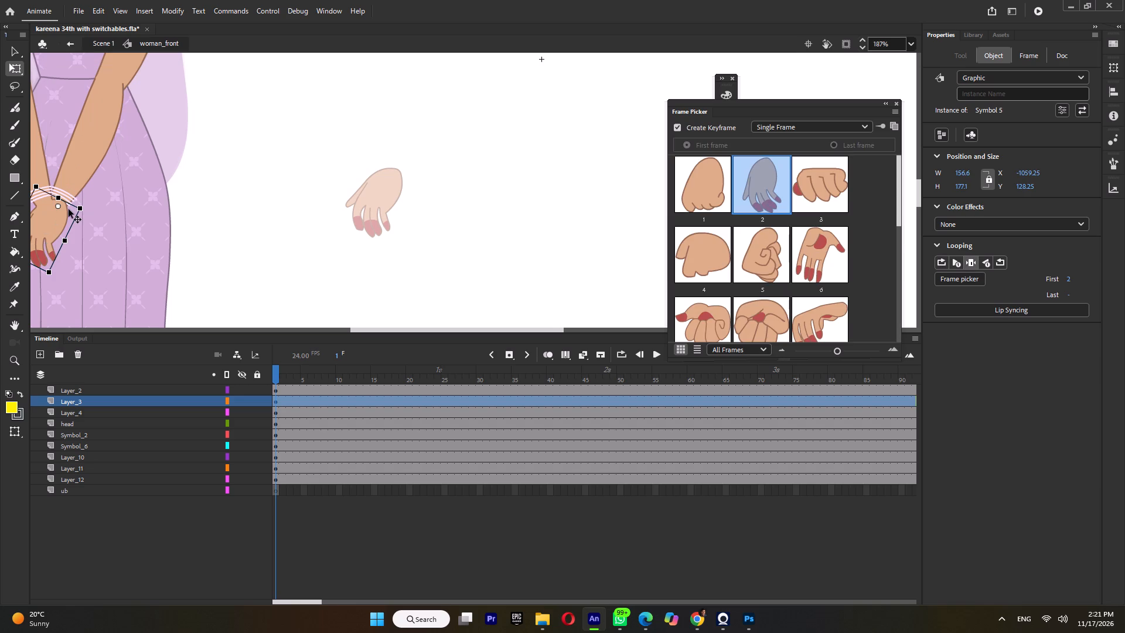
pyautogui.hotkey('ctrl', 'shift', 'd')
pyautogui.keyDown('ctrl'); pyautogui.scroll(3, 53, 212); pyautogui.keyUp('ctrl')
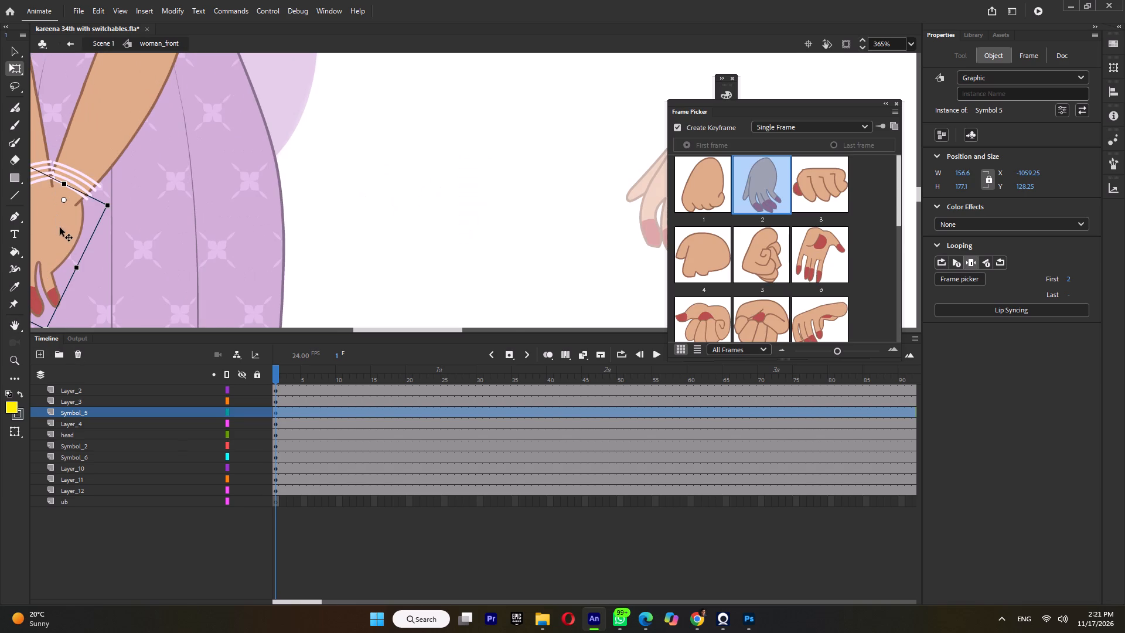
pyautogui.moveTo(60, 229); pyautogui.dragTo(56, 223)
# Move the bun-side forearm's pivot point from its centre up to the elbow.
pyautogui.click(102, 130)
pyautogui.keyDown('ctrl'); pyautogui.scroll(-5, 112, 203); pyautogui.keyUp('ctrl')
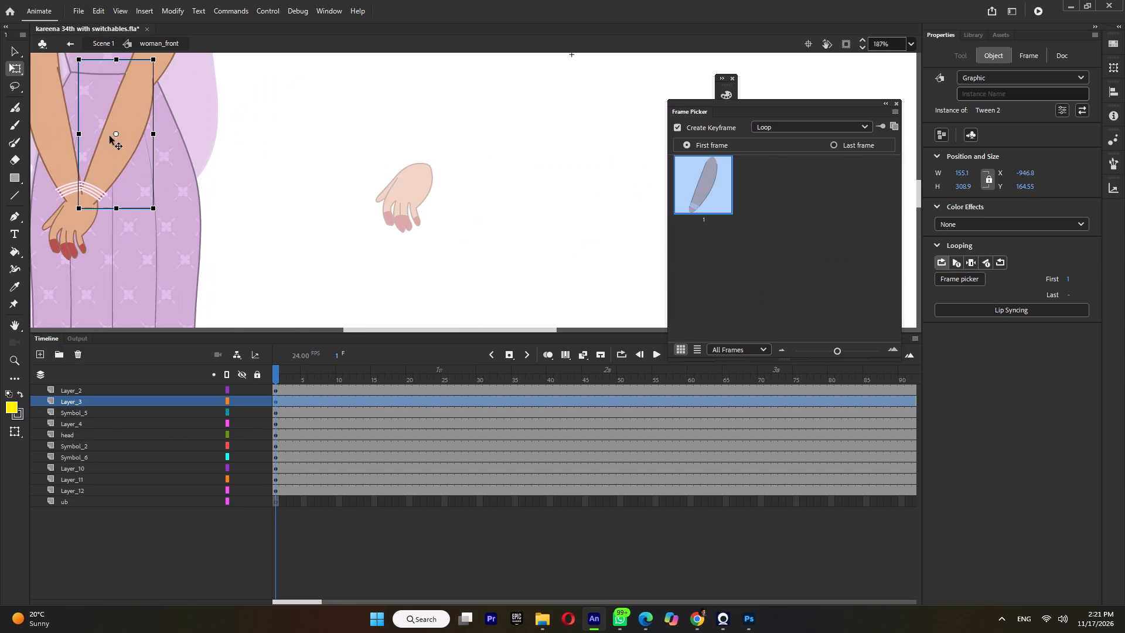
pyautogui.moveTo(116, 133); pyautogui.dragTo(139, 75)
# Move the bun-side upper arm's pivot point from its centre up to the shoulder.
pyautogui.click(161, 62)
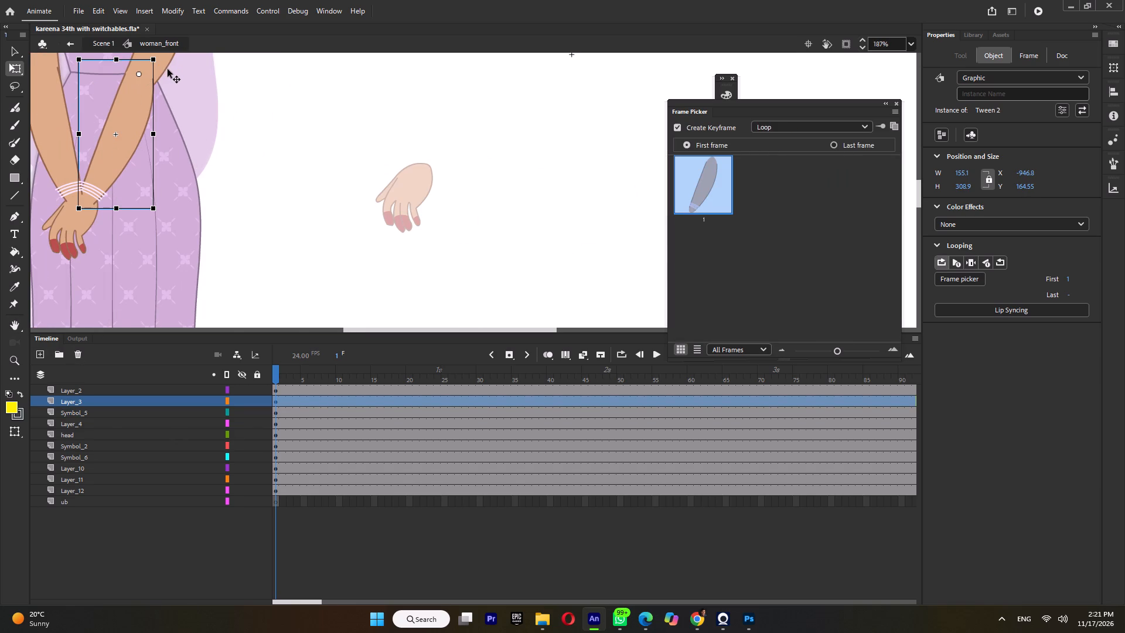
pyautogui.click(168, 69)
pyautogui.keyDown('ctrl'); pyautogui.scroll(-7, 192, 226); pyautogui.keyUp('ctrl')
pyautogui.keyDown('ctrl'); pyautogui.scroll(5, 179, 108); pyautogui.keyUp('ctrl')
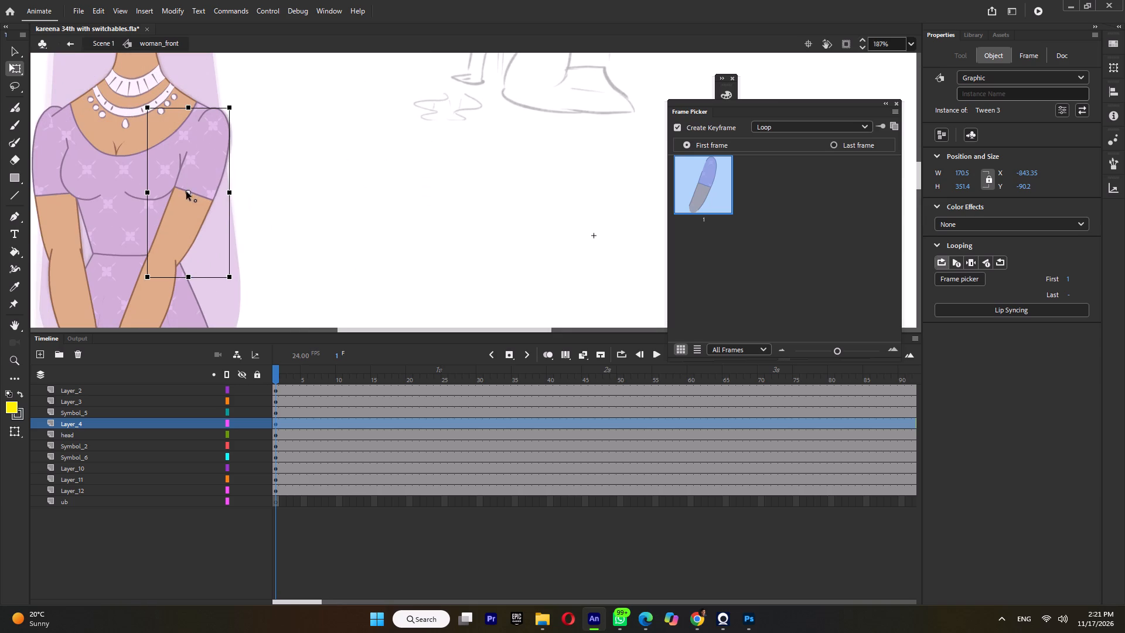
pyautogui.moveTo(186, 192); pyautogui.dragTo(212, 127)
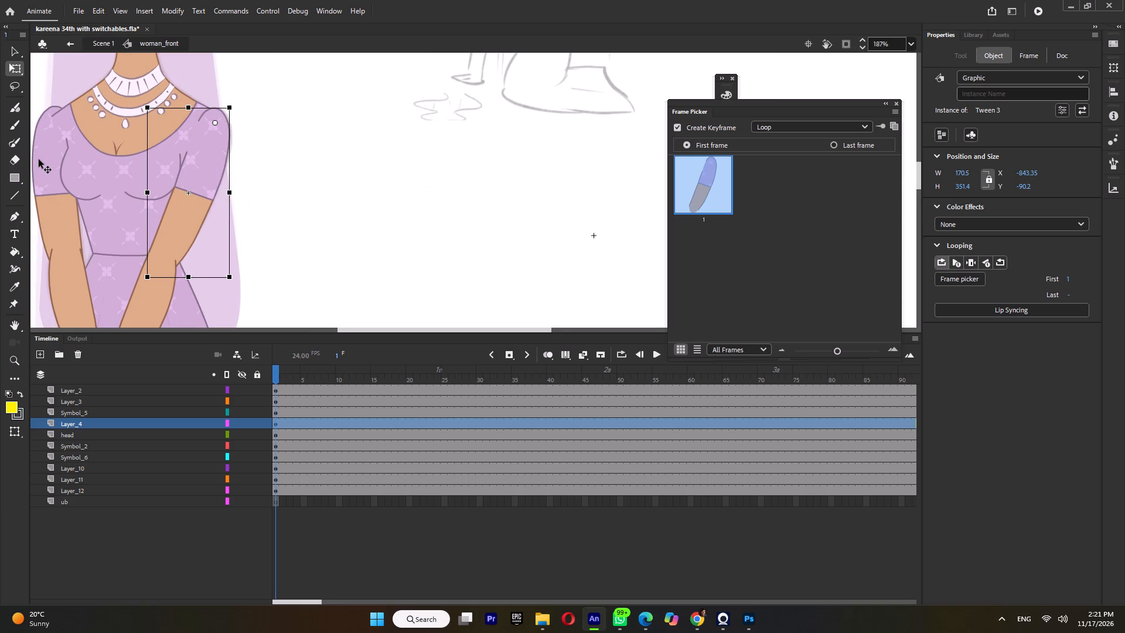
# Move the opposite upper arm's pivot point from its centre up to the shoulder.
pyautogui.click(40, 158)
pyautogui.moveTo(58, 196); pyautogui.dragTo(48, 128)
# Move the pivot point of the forearm opposite the bun side up to its elbow.
pyautogui.keyDown('ctrl'); pyautogui.scroll(-6, 54, 129); pyautogui.keyUp('ctrl')
pyautogui.click(64, 219)
pyautogui.click(65, 232)
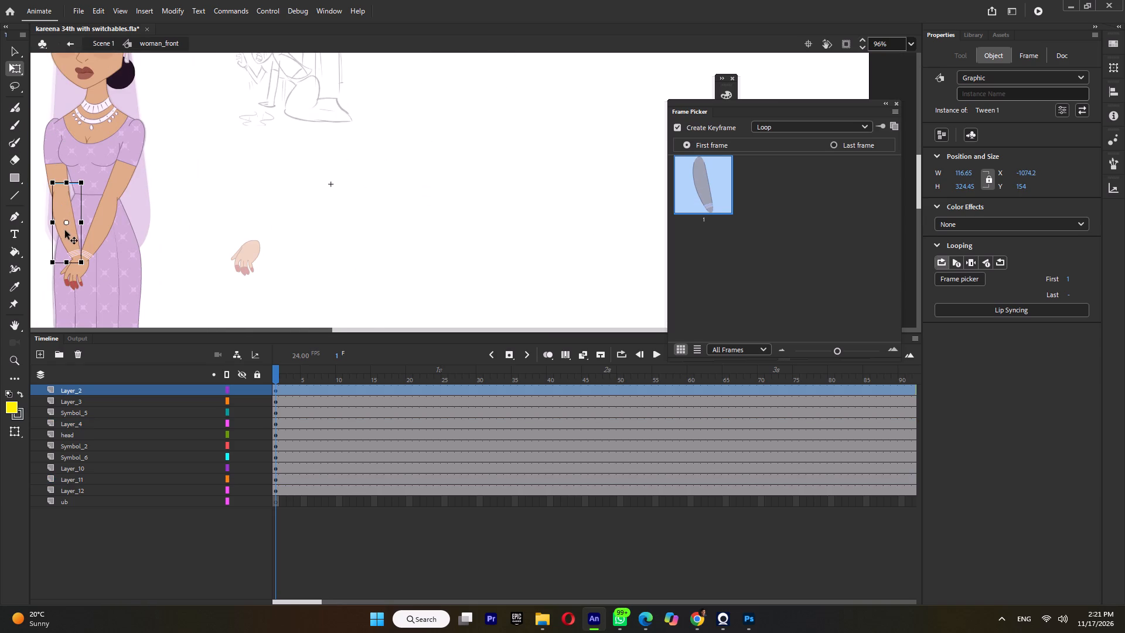
pyautogui.moveTo(68, 224); pyautogui.dragTo(62, 191)
# Open the upper body symbol, distribute its torso and necklace to separate layers, and return to woman_front.
pyautogui.doubleClick(88, 135)
pyautogui.doubleClick(87, 155)
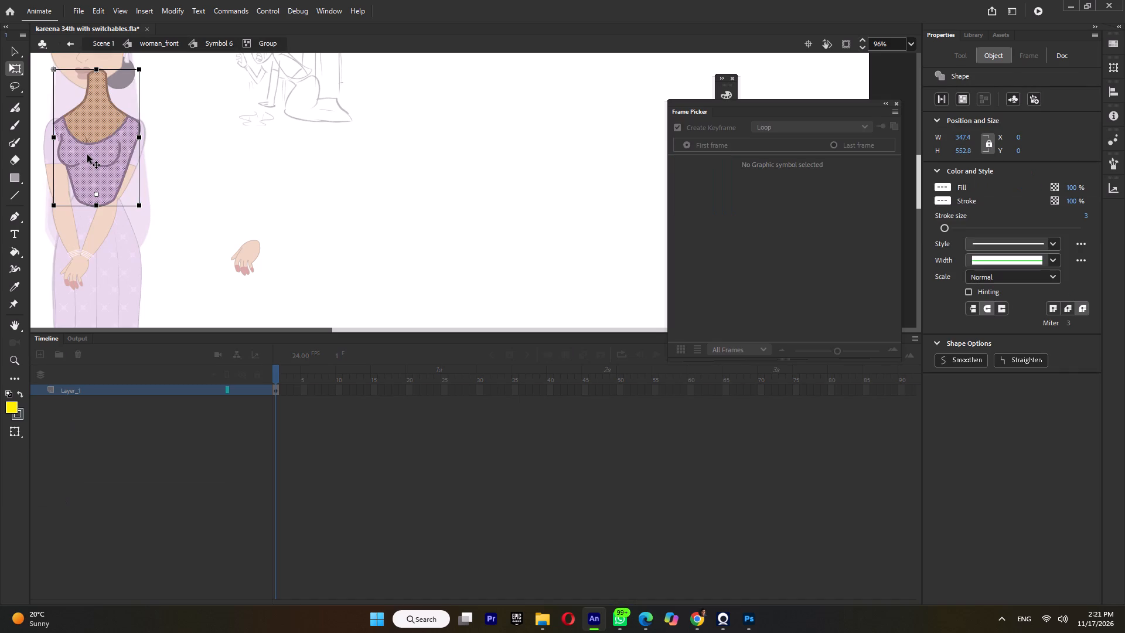
pyautogui.click(185, 171)
pyautogui.click(185, 171)
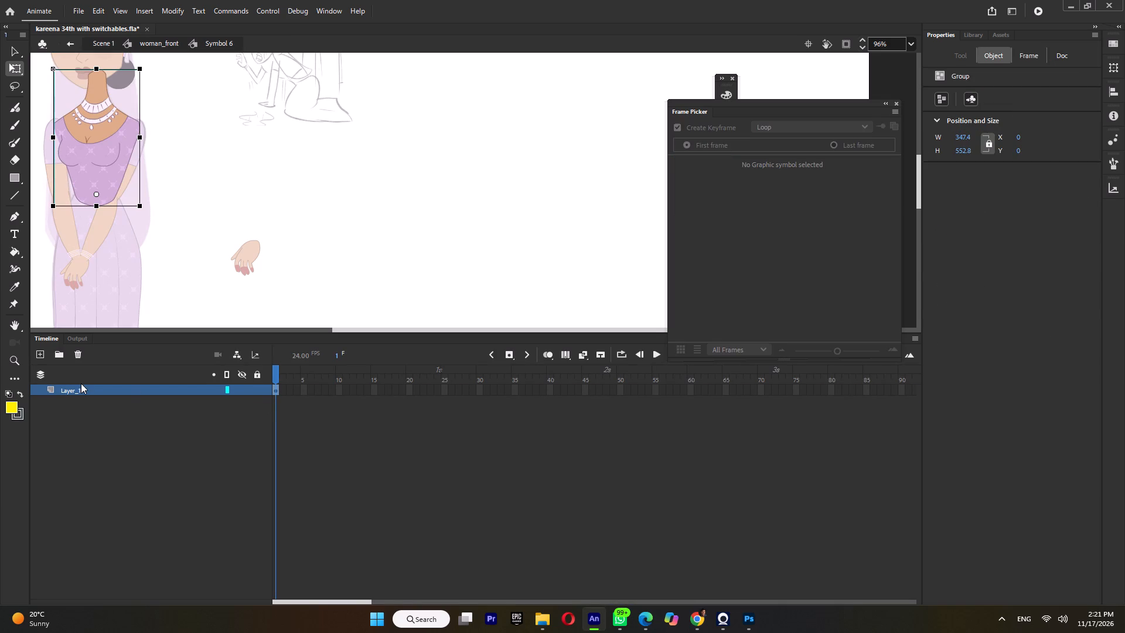
pyautogui.click(81, 387)
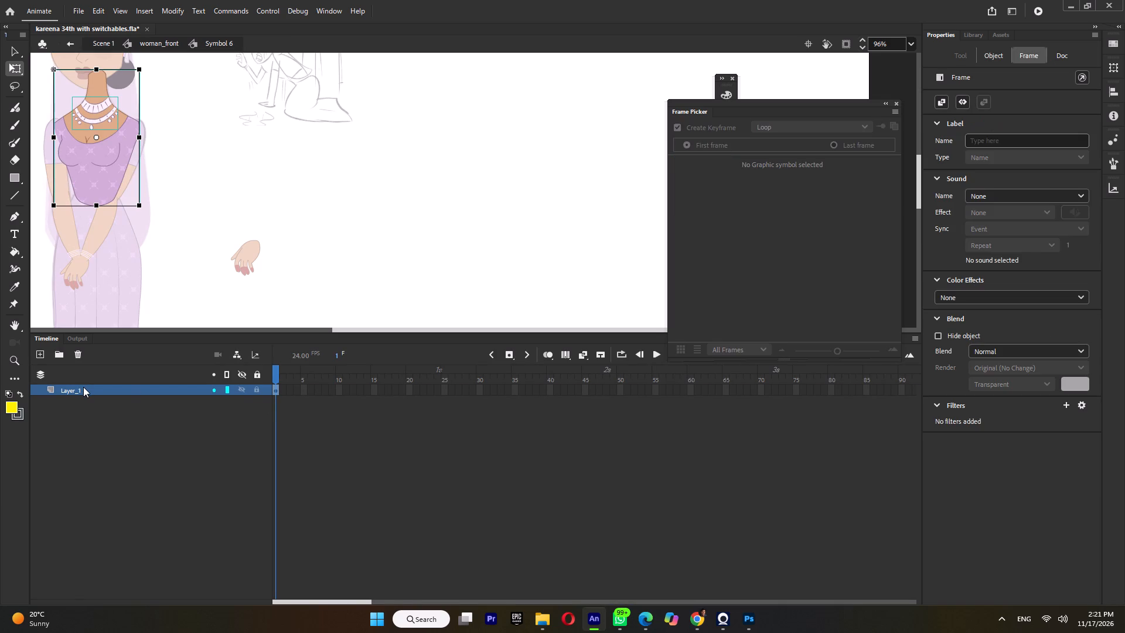
pyautogui.hotkey('ctrl', 'shift', 'd')
pyautogui.doubleClick(274, 237)
pyautogui.keyDown('ctrl'); pyautogui.scroll(-4, 274, 237); pyautogui.keyUp('ctrl')
pyautogui.keyDown('ctrl'); pyautogui.scroll(3, 295, 197); pyautogui.keyUp('ctrl')
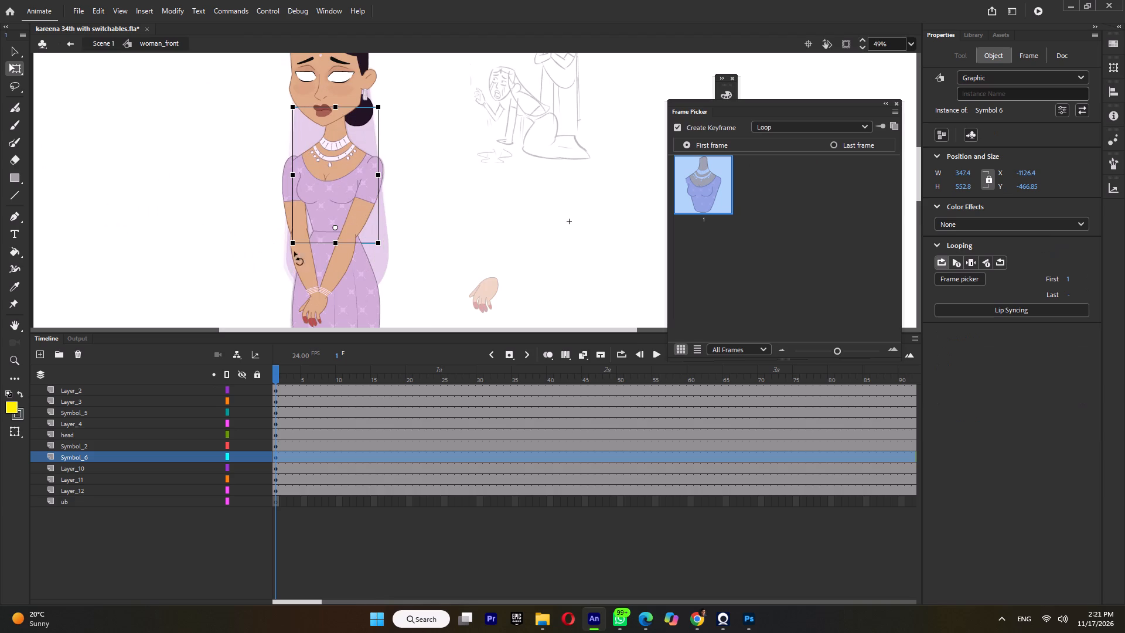
# Copy the hand at the wrist and paste it on a new layer between Layer_2 and Layer_3.
pyautogui.click(305, 283)
pyautogui.click(308, 315)
pyautogui.rightClick(308, 315)
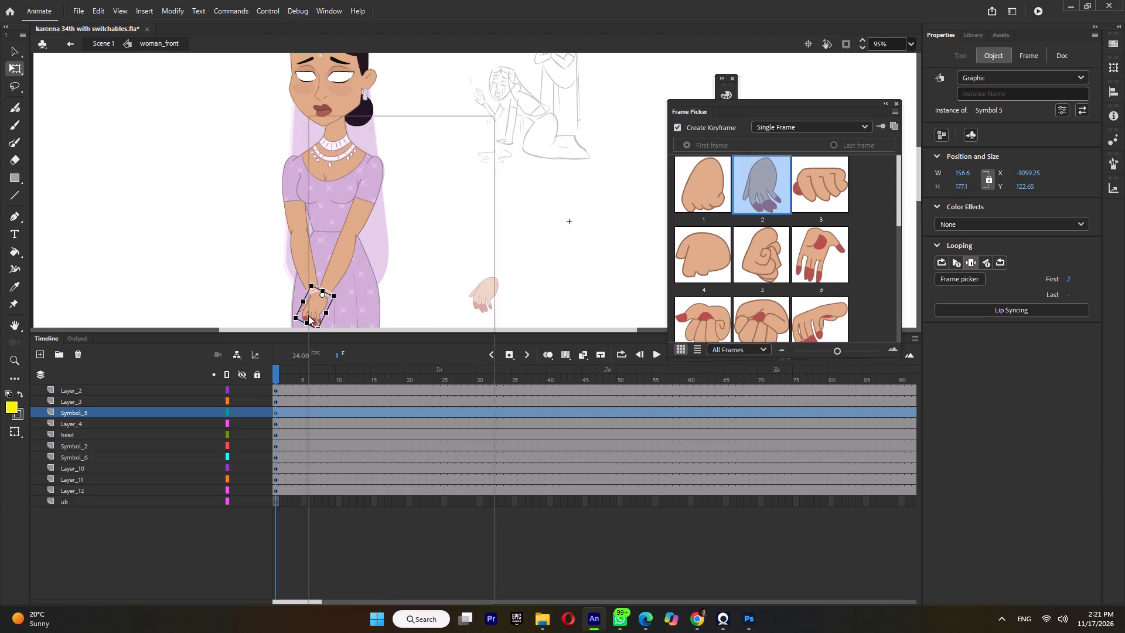
pyautogui.click(359, 181)
pyautogui.click(298, 259)
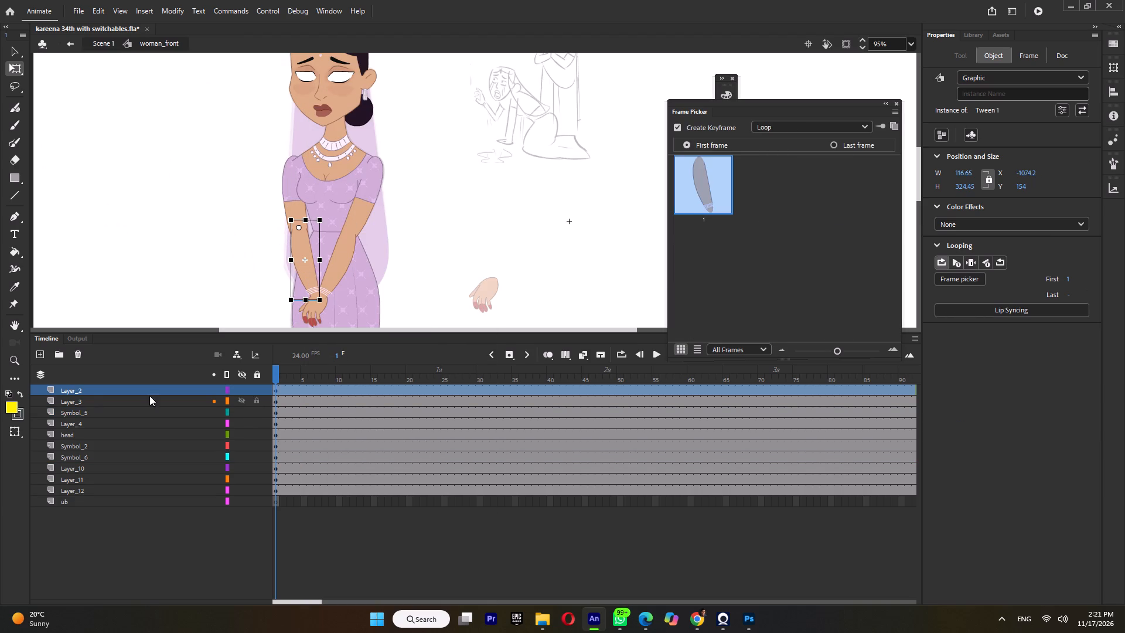
pyautogui.click(84, 397)
pyautogui.click(40, 353)
pyautogui.rightClick(145, 274)
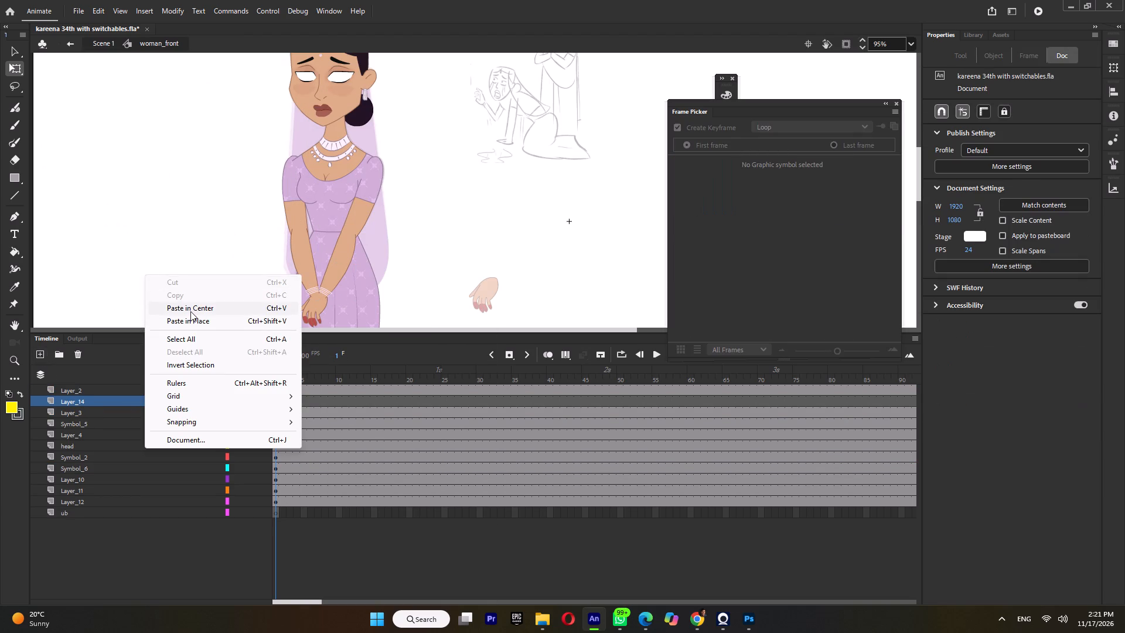
pyautogui.click(190, 311)
# Move the pasted hand beside the skirt and flip it horizontally.
pyautogui.moveTo(475, 196); pyautogui.dragTo(422, 276)
pyautogui.rightClick(421, 276)
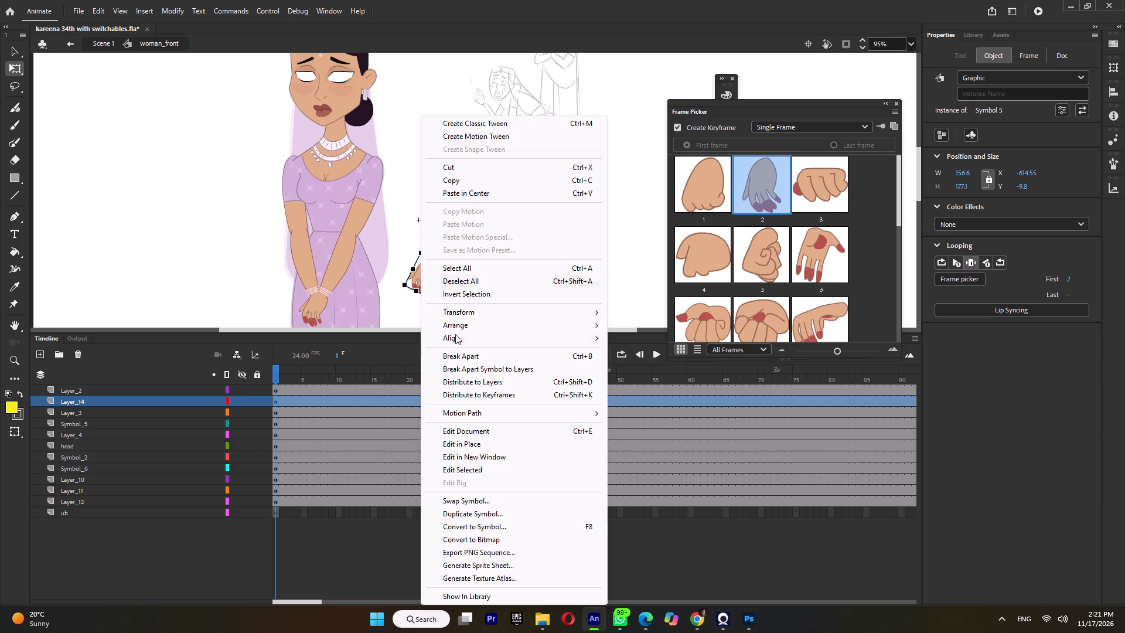
pyautogui.click(458, 316)
pyautogui.click(632, 440)
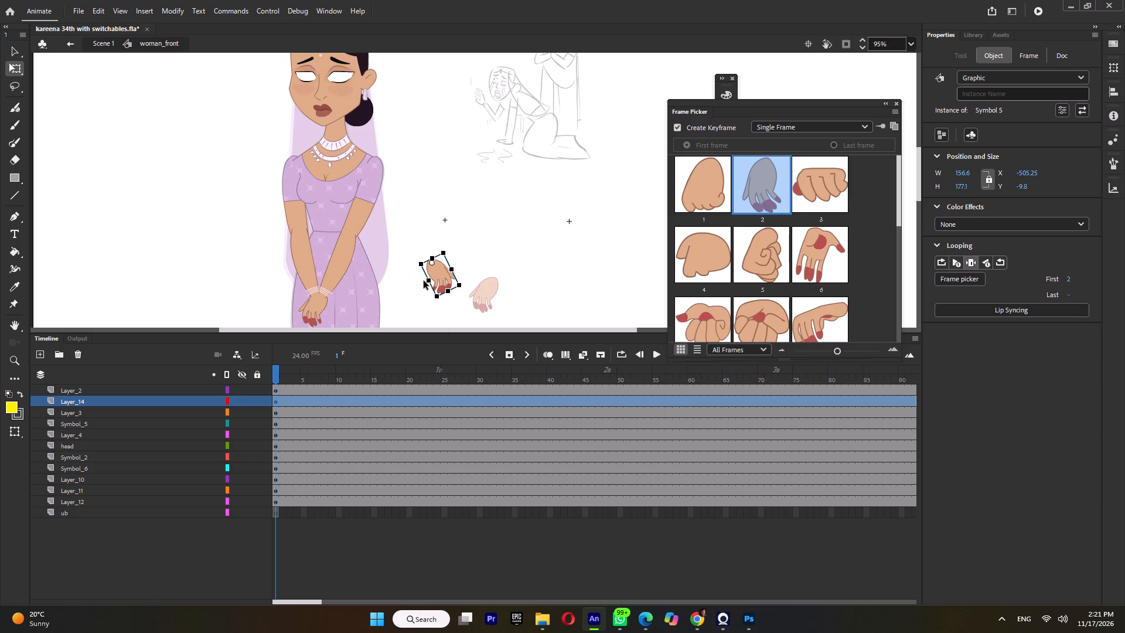
# Place the flipped hand over the other hand and align it with the bun-side forearm's bracelet wrist.
pyautogui.moveTo(439, 277); pyautogui.dragTo(320, 311)
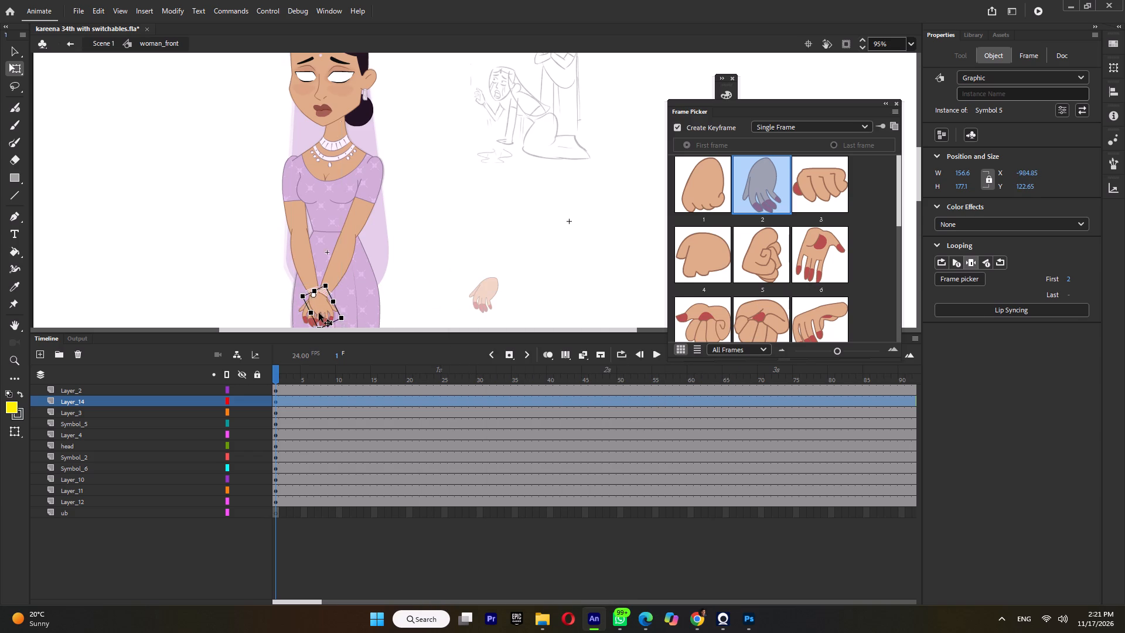
pyautogui.keyDown('ctrl'); pyautogui.scroll(10, 319, 312); pyautogui.keyUp('ctrl')
pyautogui.moveTo(326, 300); pyautogui.dragTo(332, 294)
pyautogui.keyDown('ctrl'); pyautogui.scroll(-6, 330, 297); pyautogui.keyUp('ctrl')
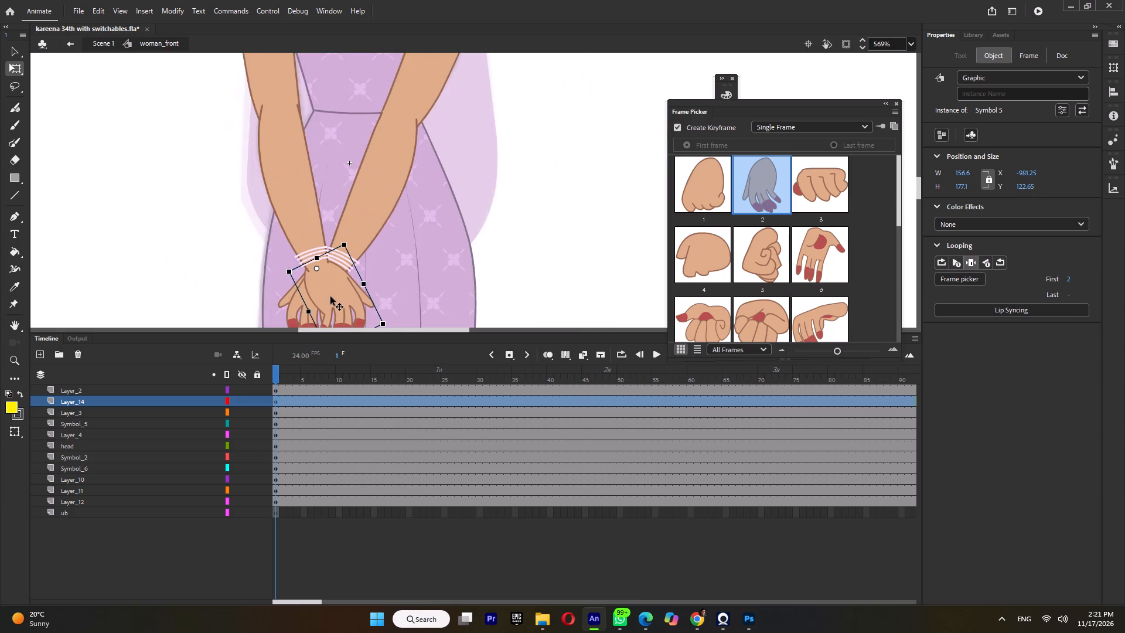
pyautogui.keyDown('ctrl'); pyautogui.scroll(-5, 330, 297); pyautogui.keyUp('ctrl')
# Preview hand poses 1, 3, 4, 5 and 7 on the flipped hand, ending on pose 2.
pyautogui.click(716, 199)
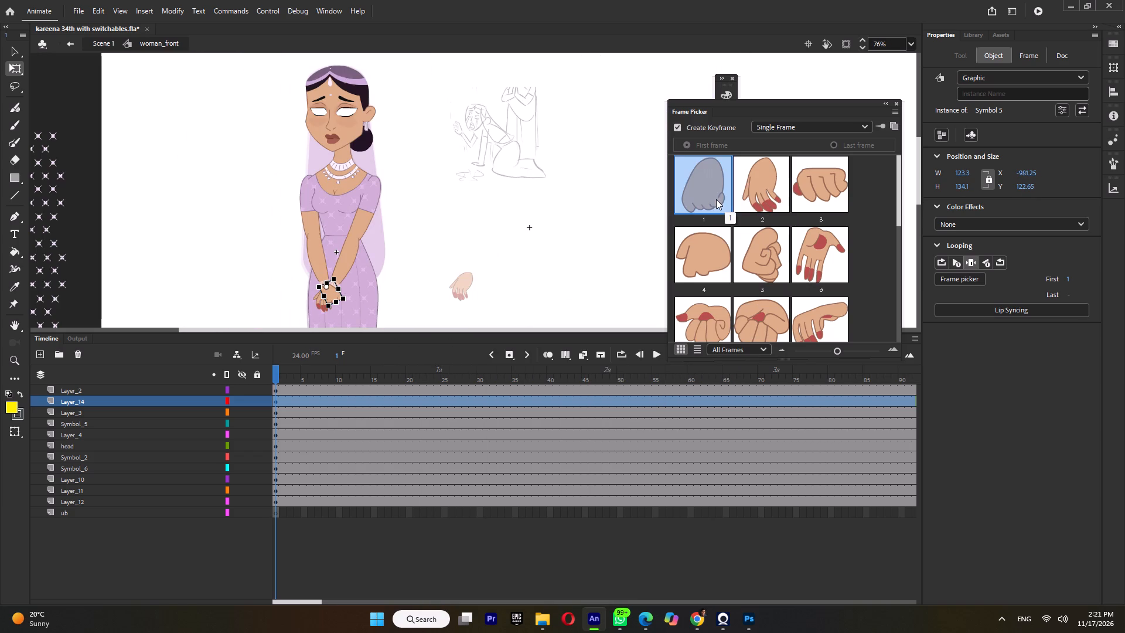
pyautogui.click(700, 258)
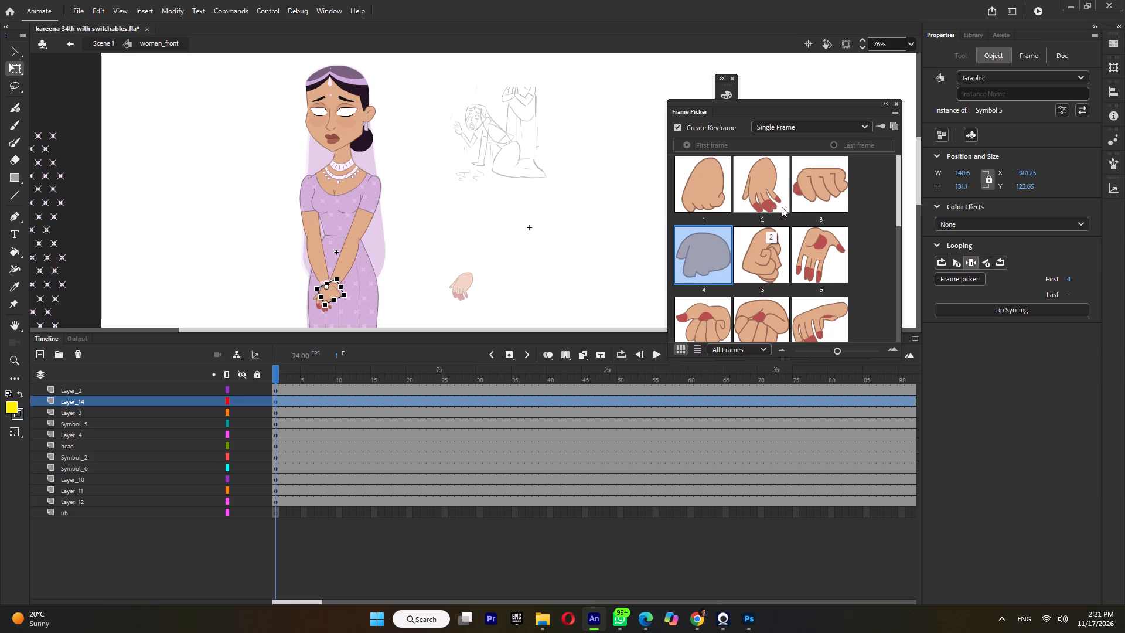
pyautogui.click(808, 191)
pyautogui.click(776, 236)
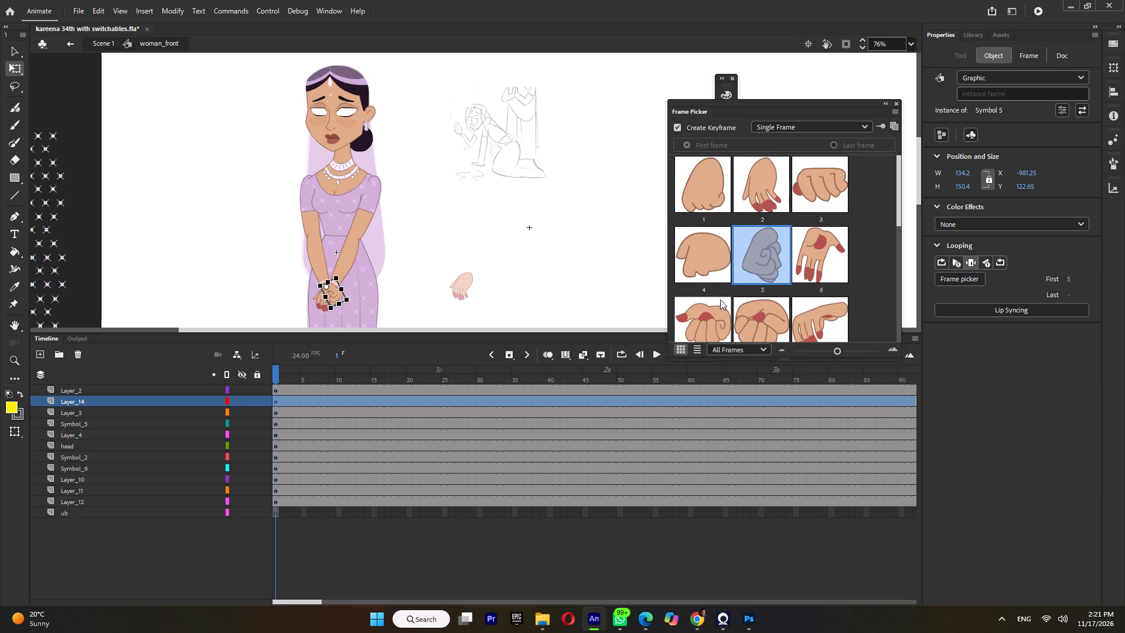
pyautogui.click(714, 322)
pyautogui.click(710, 184)
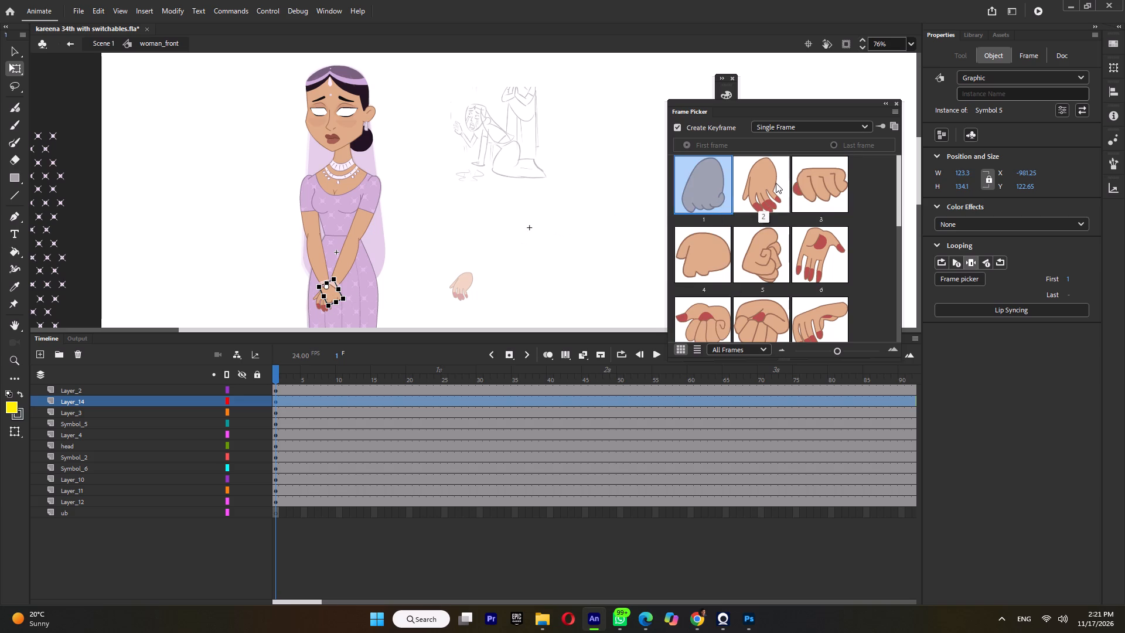
pyautogui.click(776, 179)
pyautogui.click(714, 204)
pyautogui.click(751, 199)
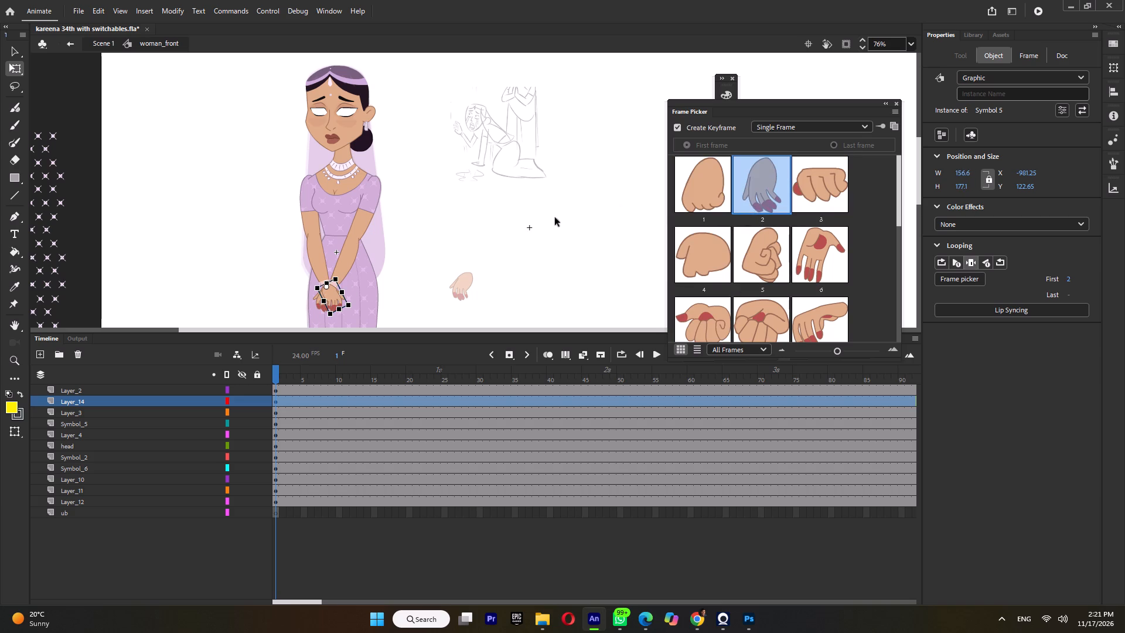
pyautogui.click(486, 248)
# Show pose 20 on the flipped hand, open its symbol, and scale the frame 20 drawing to about 49 by 71.
pyautogui.keyDown('ctrl'); pyautogui.scroll(-6, 370, 307); pyautogui.keyUp('ctrl')
pyautogui.keyDown('ctrl'); pyautogui.scroll(10, 357, 300); pyautogui.keyUp('ctrl')
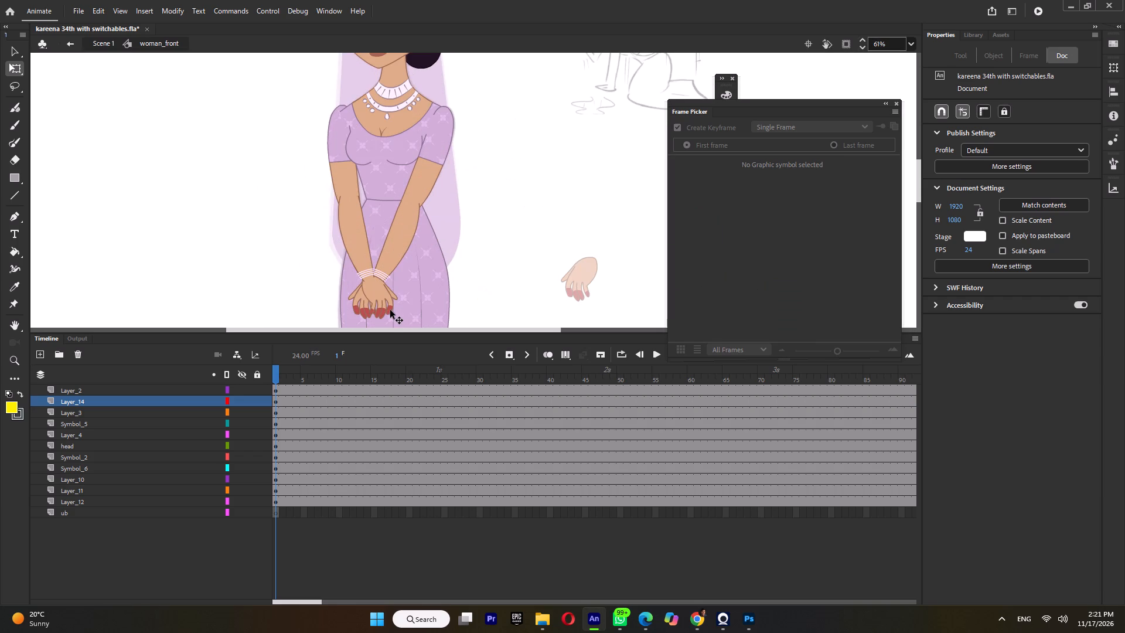
pyautogui.click(384, 307)
pyautogui.scroll(-12, 745, 273)
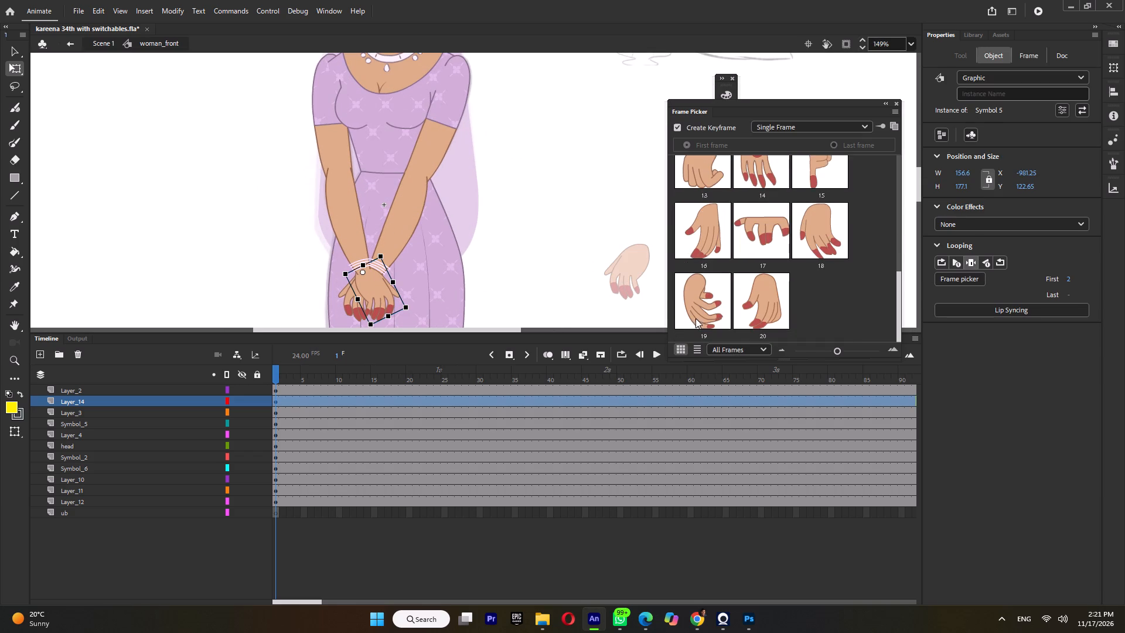
pyautogui.click(698, 301)
pyautogui.click(750, 295)
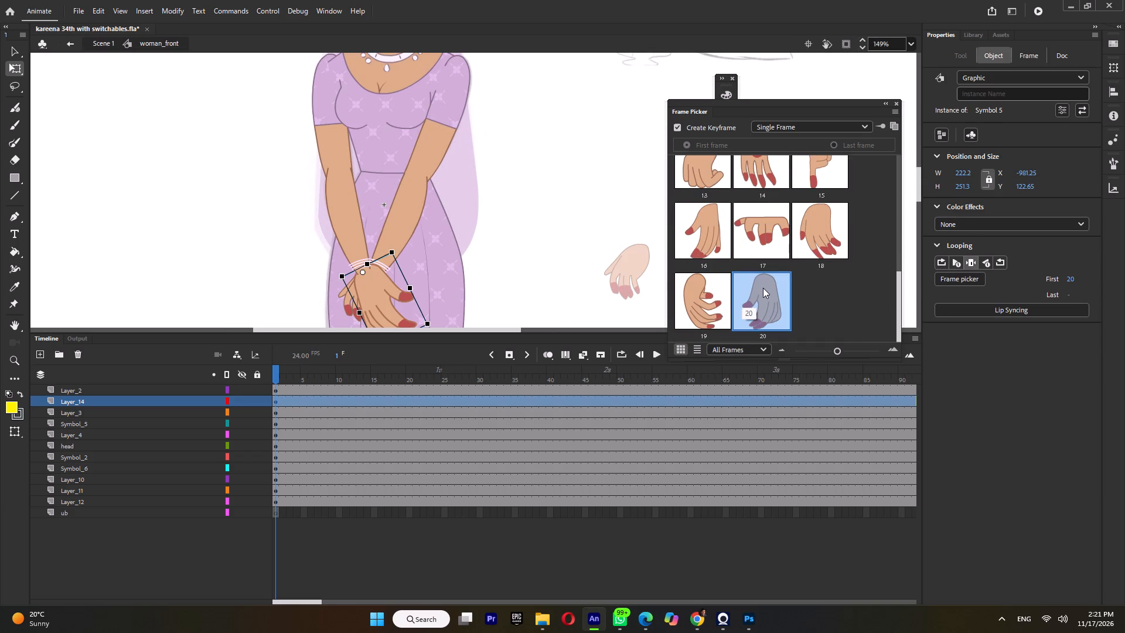
pyautogui.keyDown('ctrl'); pyautogui.scroll(-4, 302, 210); pyautogui.keyUp('ctrl')
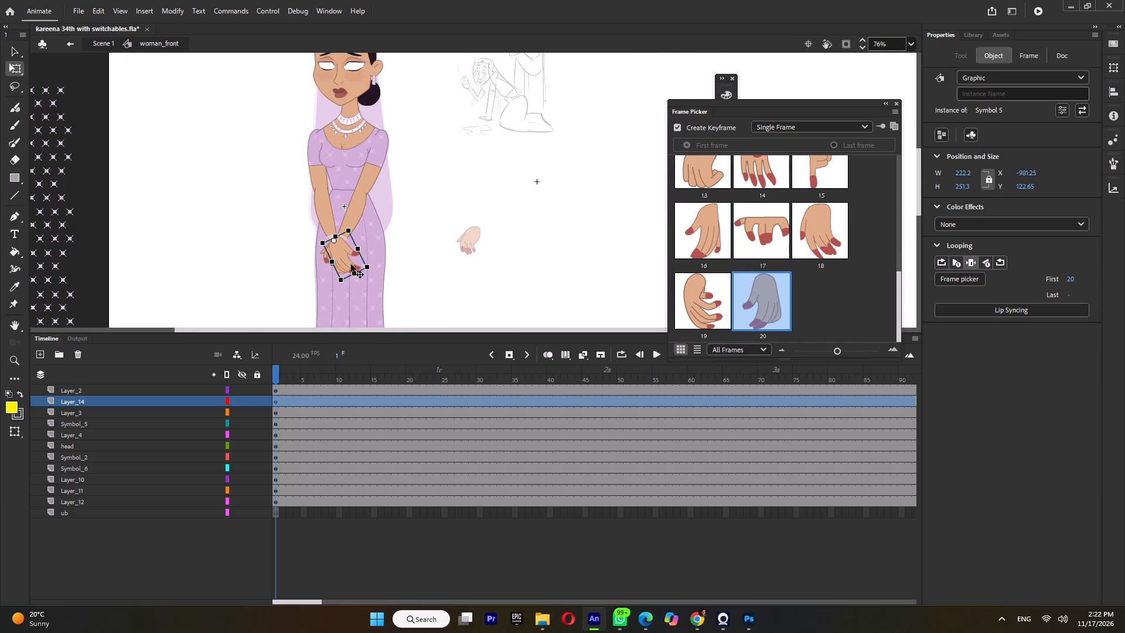
pyautogui.tripleClick(343, 260)
pyautogui.keyDown('ctrl'); pyautogui.scroll(4, 343, 260); pyautogui.keyUp('ctrl')
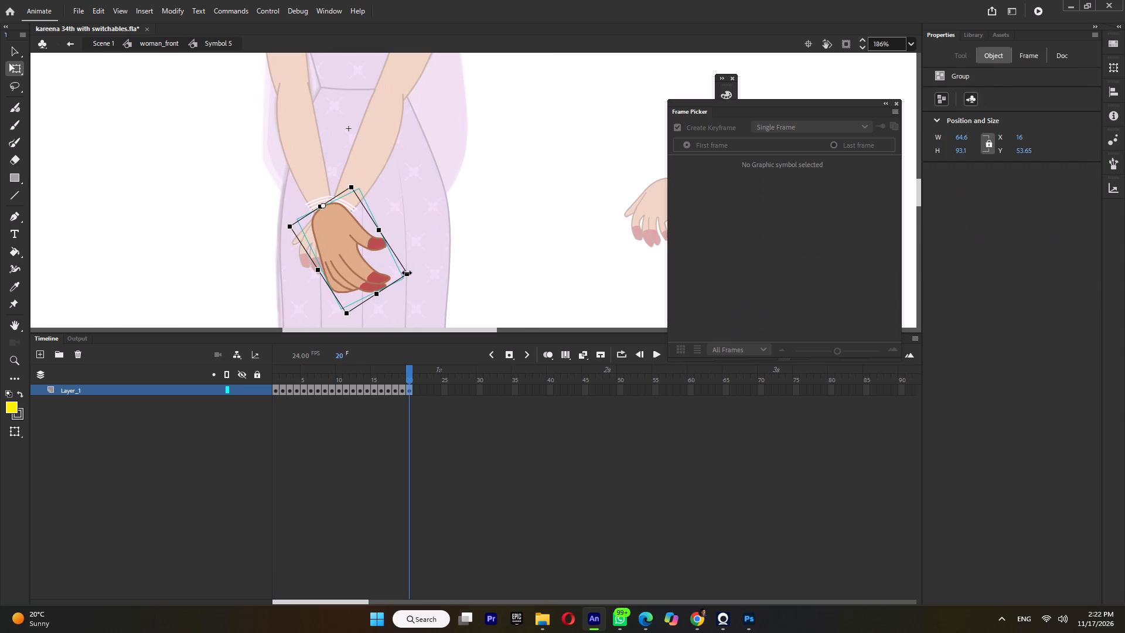
pyautogui.keyDown('shift'); pyautogui.moveTo(407, 274); pyautogui.dragTo(396, 271); pyautogui.keyUp('shift')
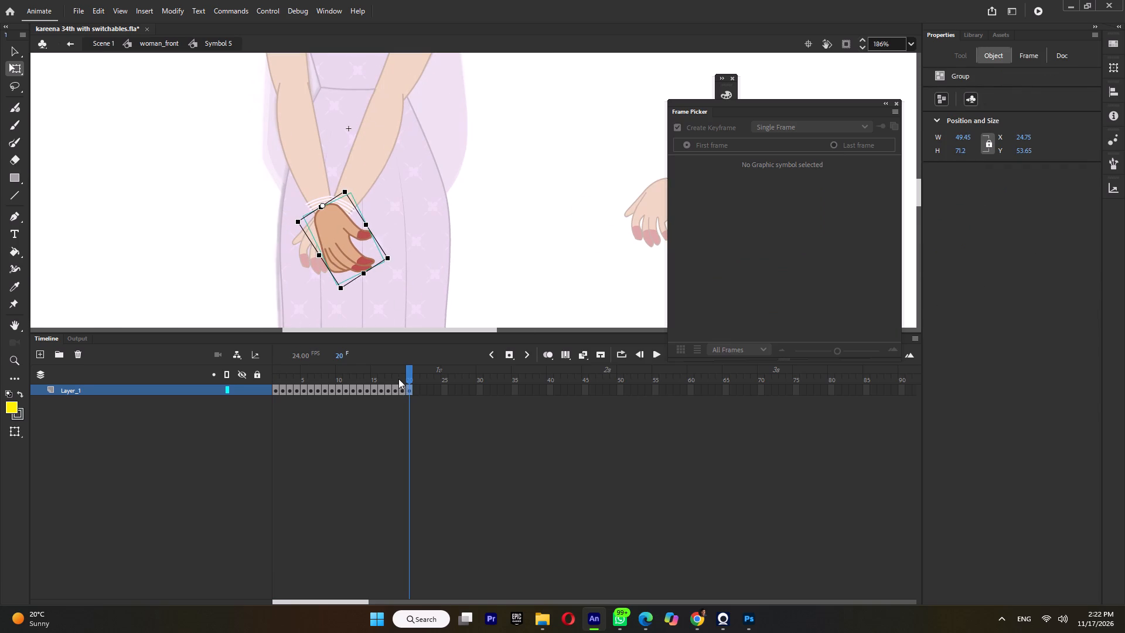
# Move the frame 18 hand's pivot to its wrist and scale the hand down from there.
pyautogui.click(398, 379)
pyautogui.click(339, 272)
pyautogui.moveTo(339, 250); pyautogui.dragTo(323, 211)
pyautogui.keyDown('shift'); pyautogui.moveTo(327, 308); pyautogui.dragTo(325, 288); pyautogui.keyUp('shift')
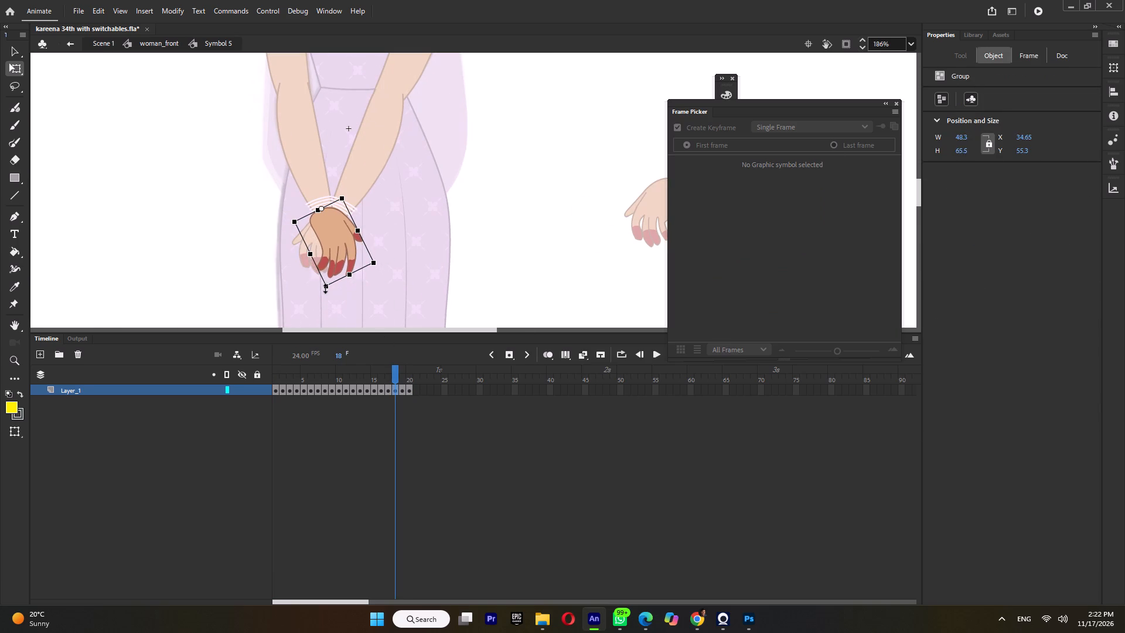
pyautogui.keyDown('shift'); pyautogui.moveTo(325, 288); pyautogui.dragTo(325, 291); pyautogui.keyUp('shift')
# Move the frame 19 hand's pivot to its wrist, scale the hand down slightly, and return to woman_front.
pyautogui.click(402, 377)
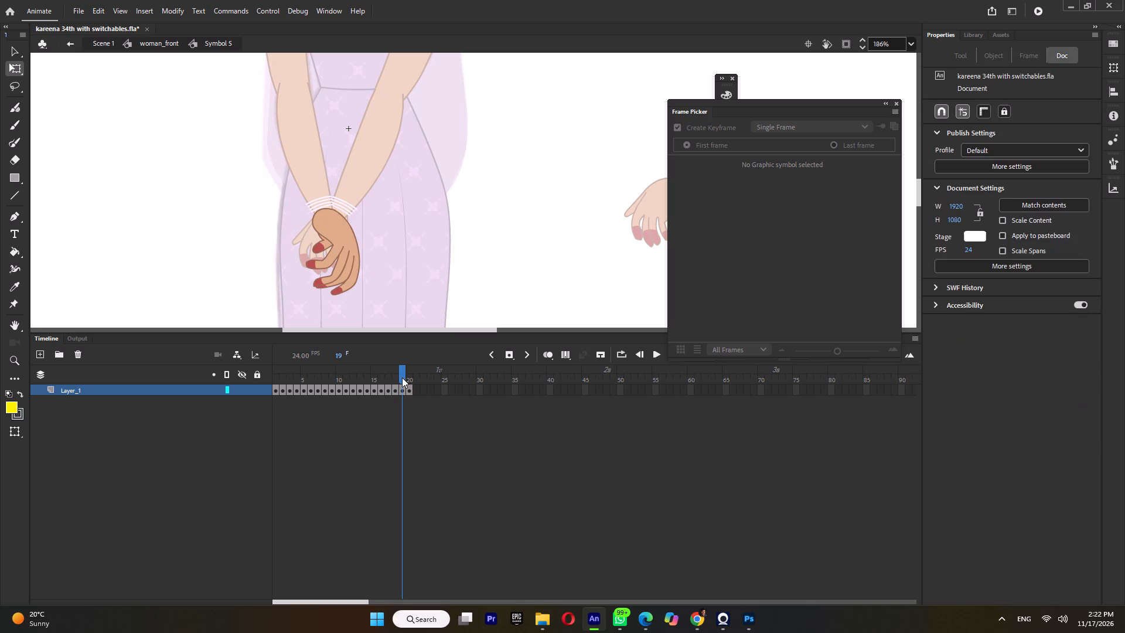
pyautogui.click(353, 258)
pyautogui.moveTo(330, 253); pyautogui.dragTo(322, 217)
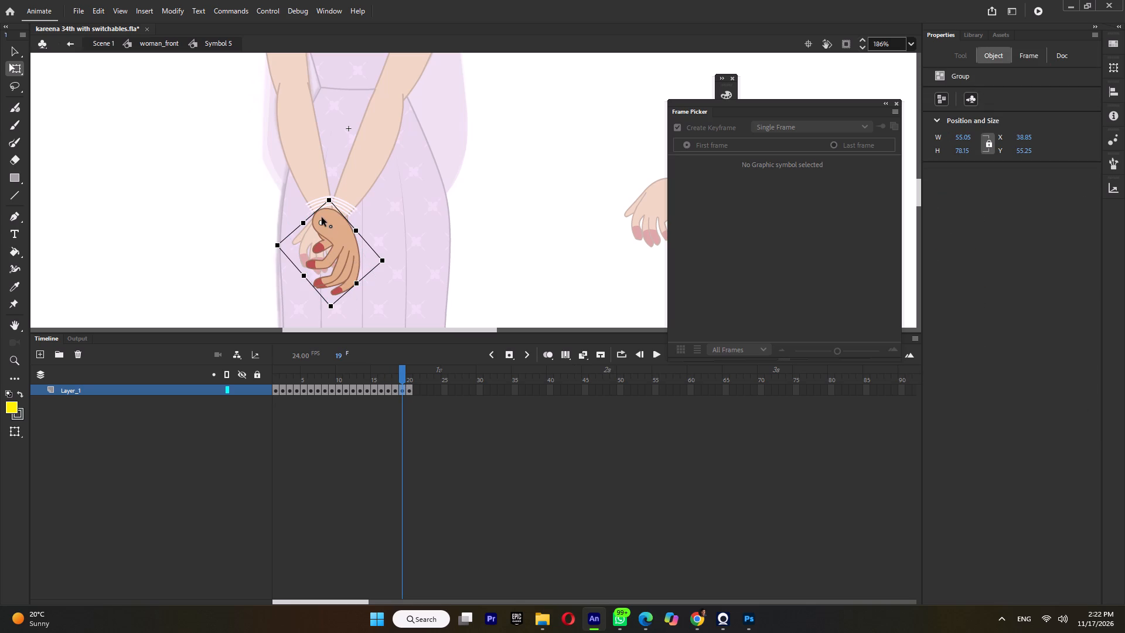
pyautogui.moveTo(322, 217); pyautogui.dragTo(325, 216)
pyautogui.keyDown('shift'); pyautogui.moveTo(330, 305); pyautogui.dragTo(330, 294); pyautogui.keyUp('shift')
pyautogui.doubleClick(571, 290)
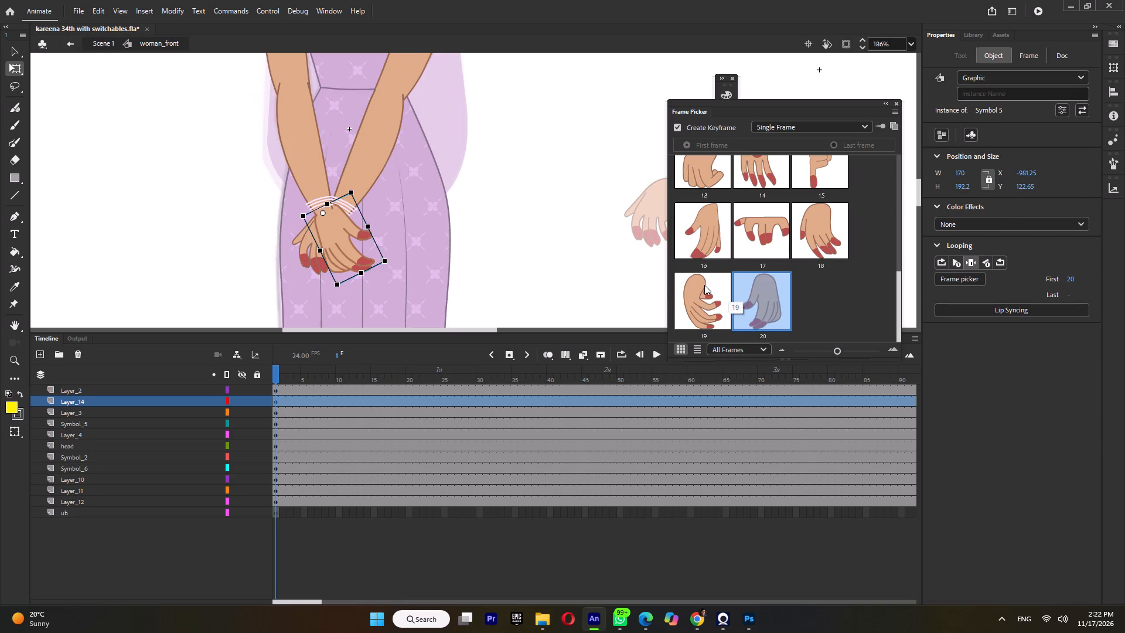
# Show pose 16 on the flipped hand and, inside its symbol, scale it to about 50 by 78 and rotate it slightly around the wrist.
pyautogui.click(695, 297)
pyautogui.click(702, 237)
pyautogui.keyDown('ctrl'); pyautogui.scroll(-6, 358, 259); pyautogui.keyUp('ctrl')
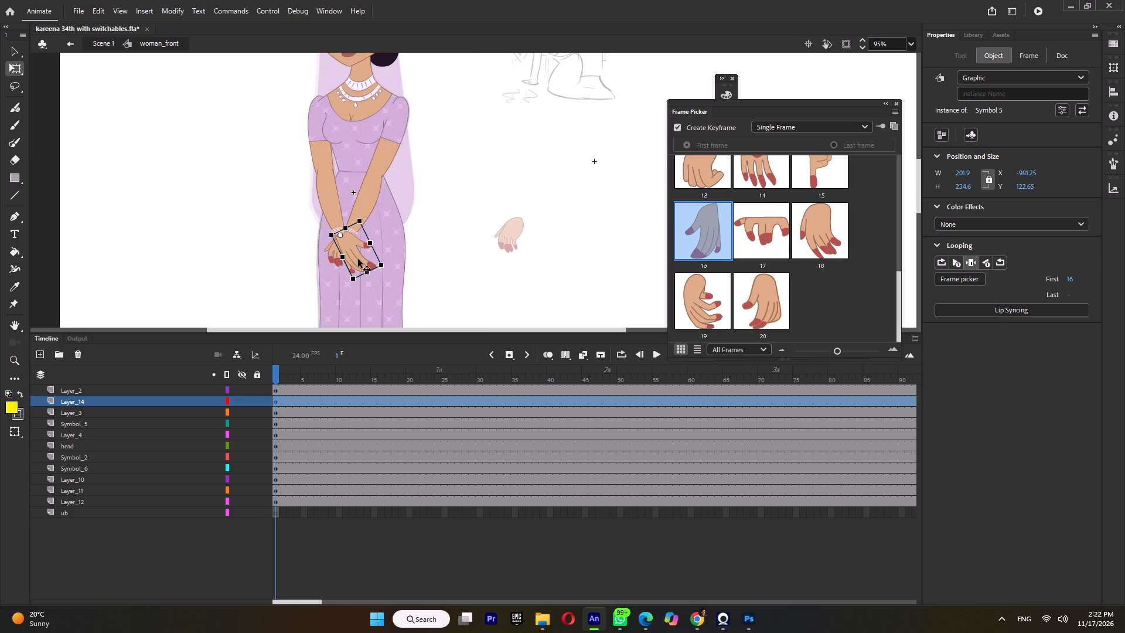
pyautogui.keyDown('ctrl'); pyautogui.scroll(-3, 358, 263); pyautogui.keyUp('ctrl')
pyautogui.keyDown('ctrl'); pyautogui.scroll(4, 357, 261); pyautogui.keyUp('ctrl')
pyautogui.keyDown('ctrl'); pyautogui.scroll(-8, 358, 261); pyautogui.keyUp('ctrl')
pyautogui.click(418, 250)
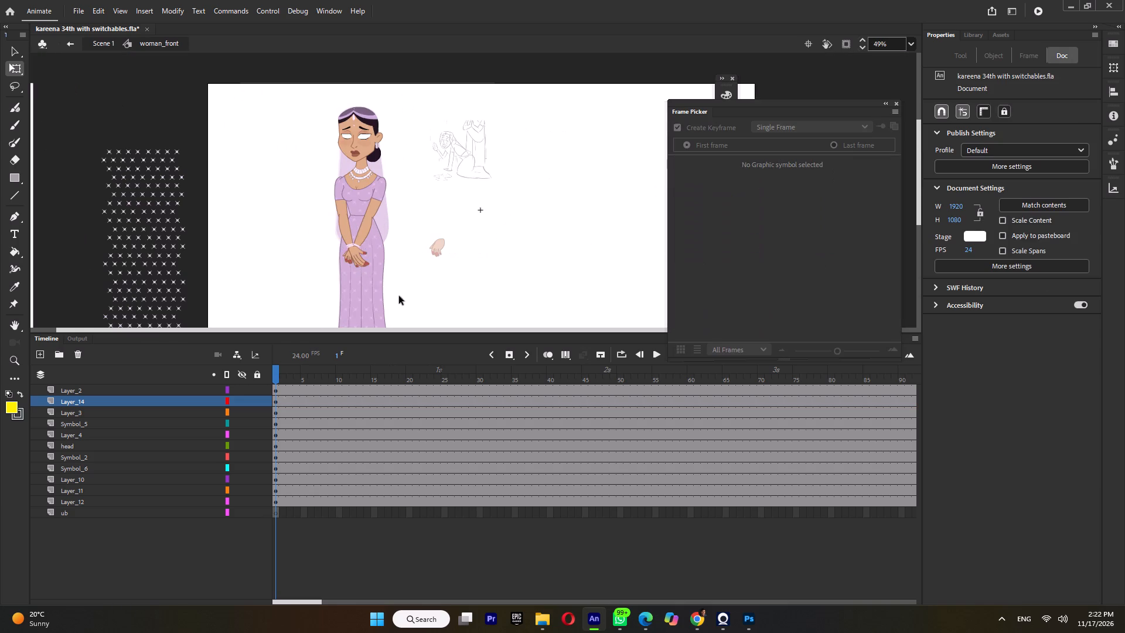
pyautogui.keyDown('ctrl'); pyautogui.scroll(-4, 399, 296); pyautogui.keyUp('ctrl')
pyautogui.keyDown('ctrl'); pyautogui.scroll(11, 400, 274); pyautogui.keyUp('ctrl')
pyautogui.click(367, 284)
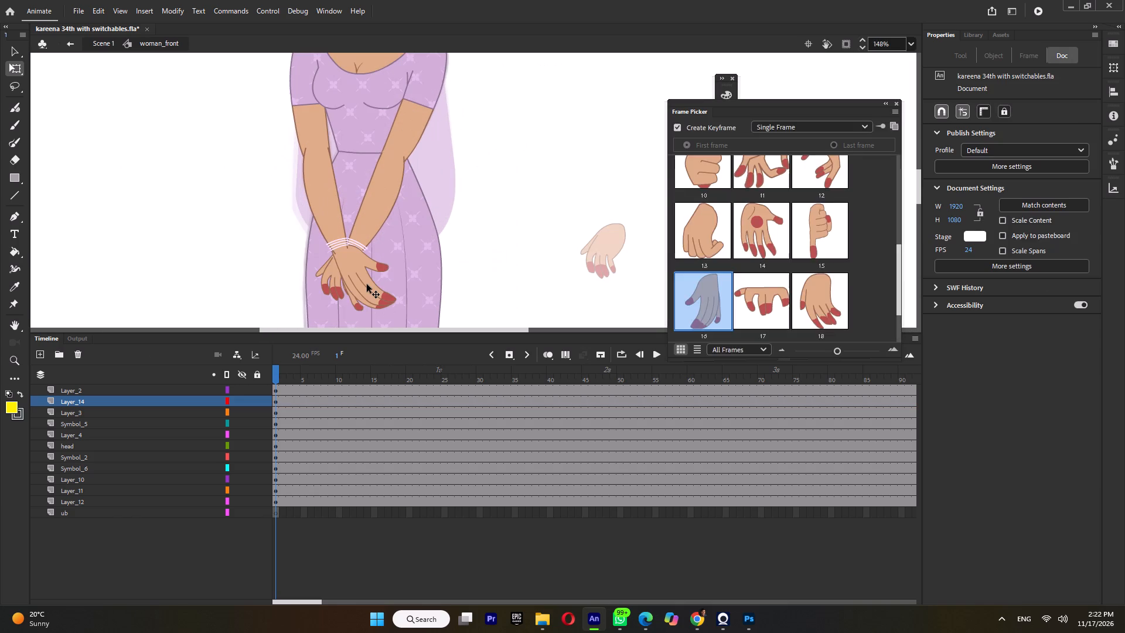
pyautogui.doubleClick(367, 284)
pyautogui.moveTo(369, 274); pyautogui.dragTo(342, 244)
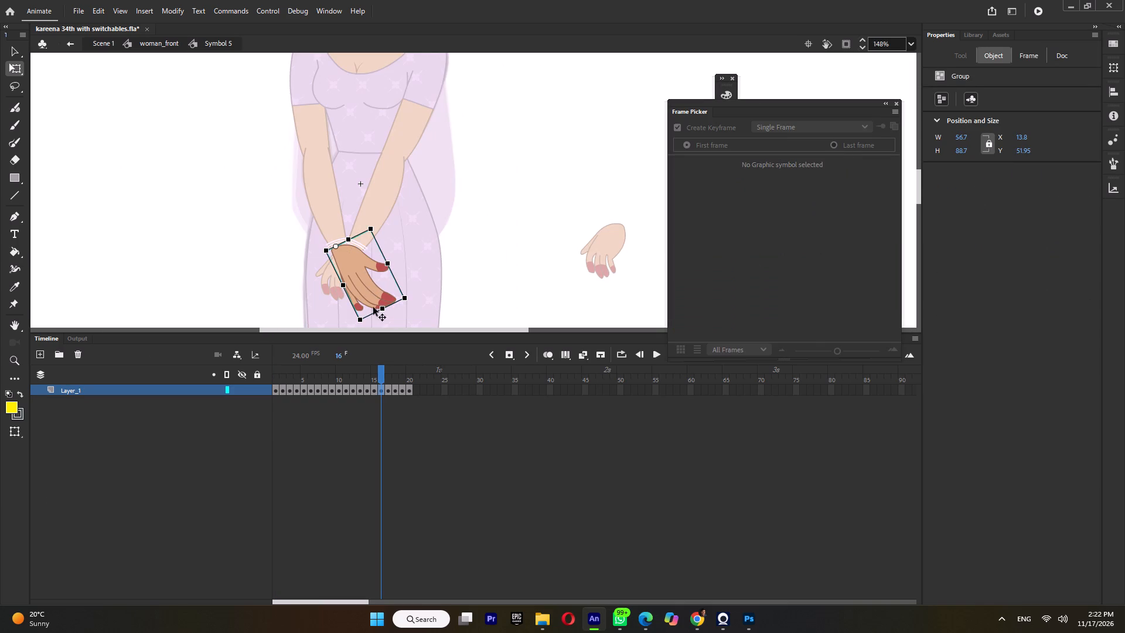
pyautogui.keyDown('shift'); pyautogui.moveTo(359, 319); pyautogui.dragTo(359, 309); pyautogui.keyUp('shift')
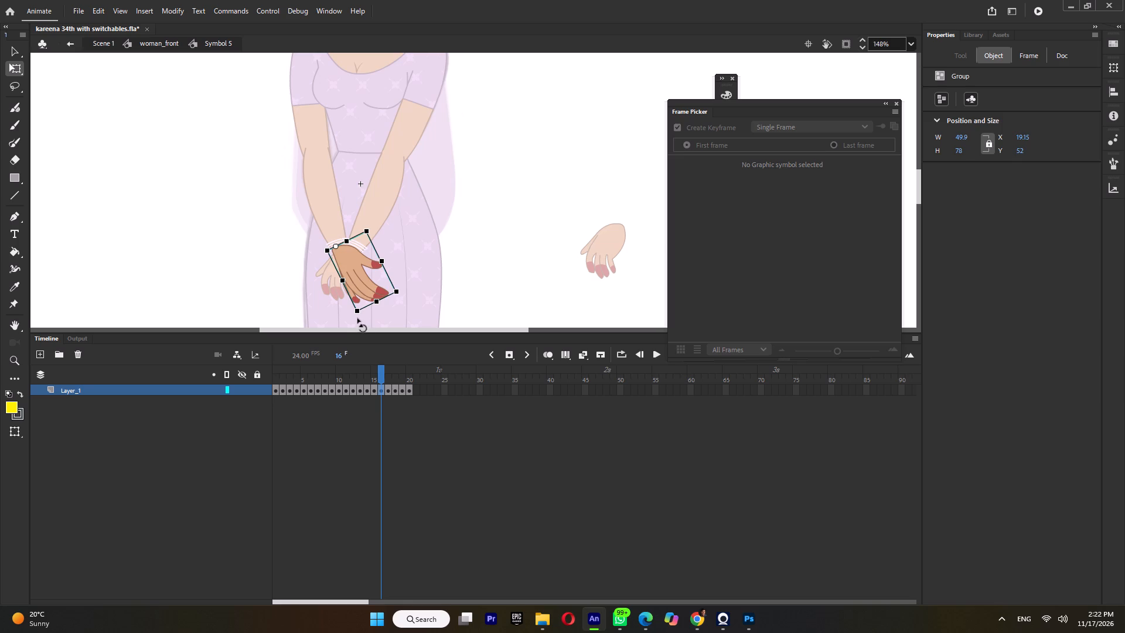
pyautogui.moveTo(357, 318); pyautogui.dragTo(347, 324)
pyautogui.doubleClick(432, 266)
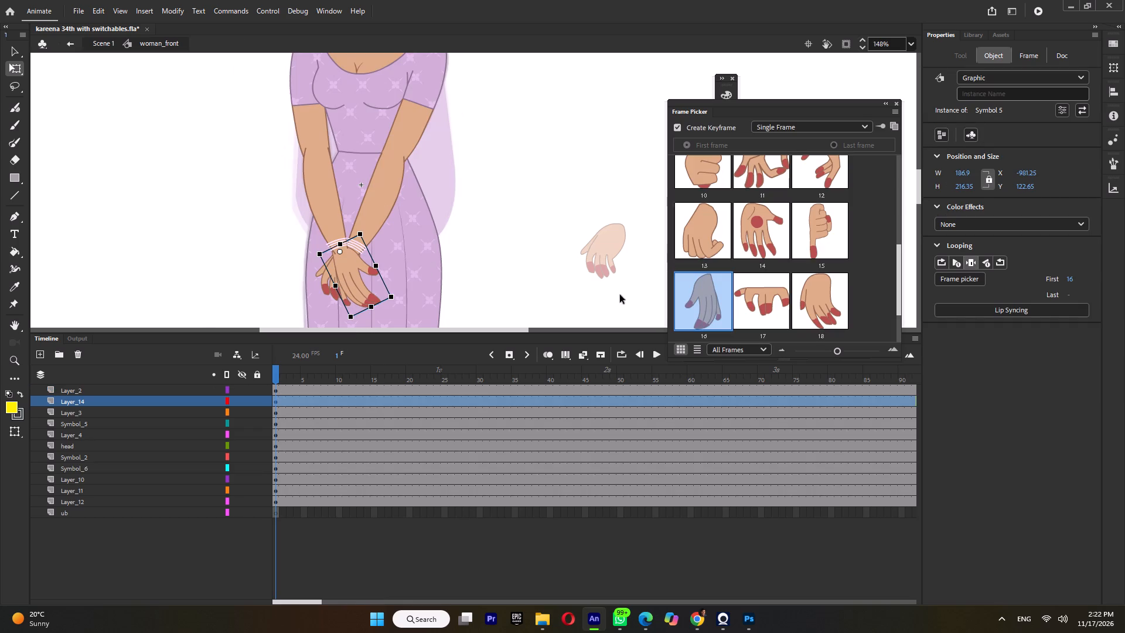
# Preview hand poses 13, 14 and 15 on the flipped hand.
pyautogui.click(765, 226)
pyautogui.click(720, 229)
pyautogui.click(765, 235)
pyautogui.click(804, 233)
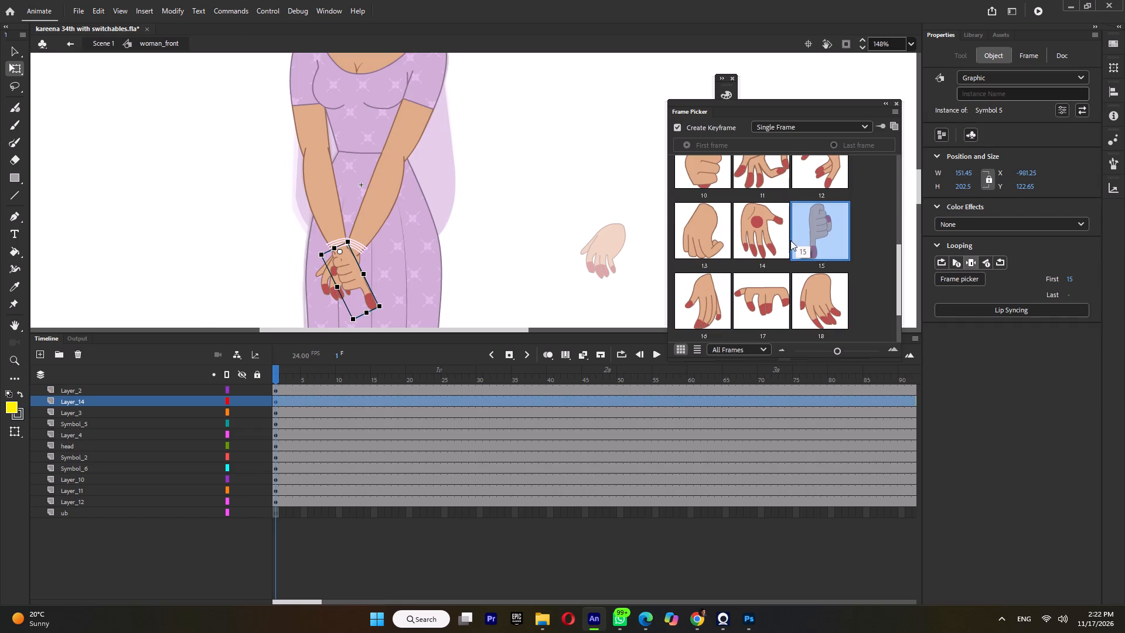
# Show pose 13 and, inside the hand symbol, resize it to about 51 by 67, rotate it, and align it with the bracelet wrist.
pyautogui.click(714, 240)
pyautogui.tripleClick(356, 270)
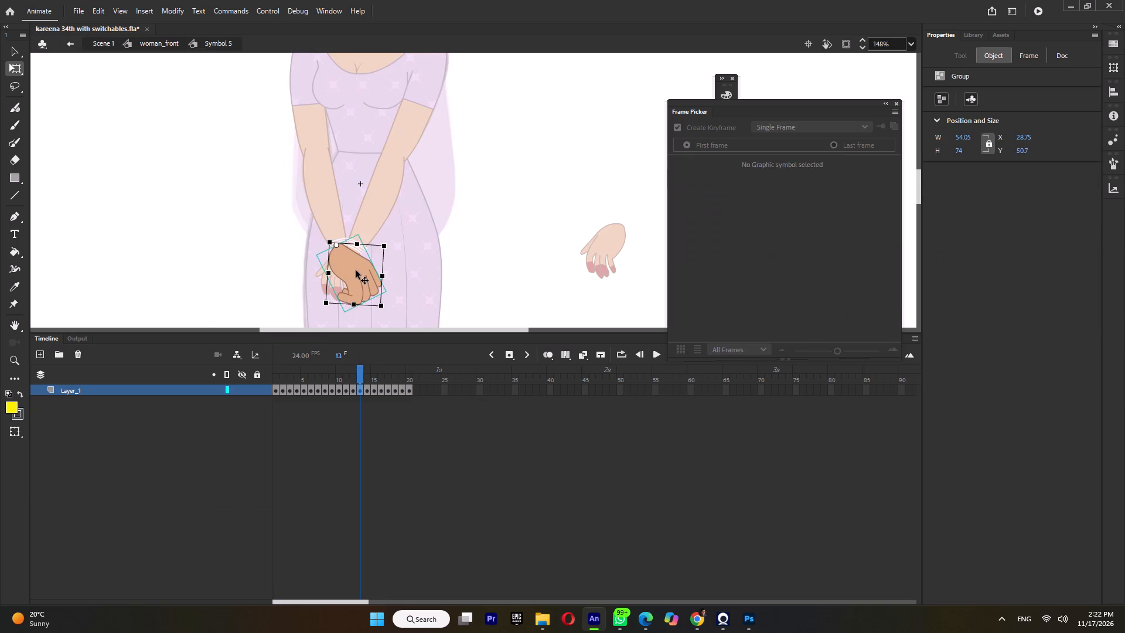
pyautogui.keyDown('ctrl'); pyautogui.scroll(4, 341, 249); pyautogui.keyUp('ctrl')
pyautogui.moveTo(342, 251); pyautogui.dragTo(350, 251)
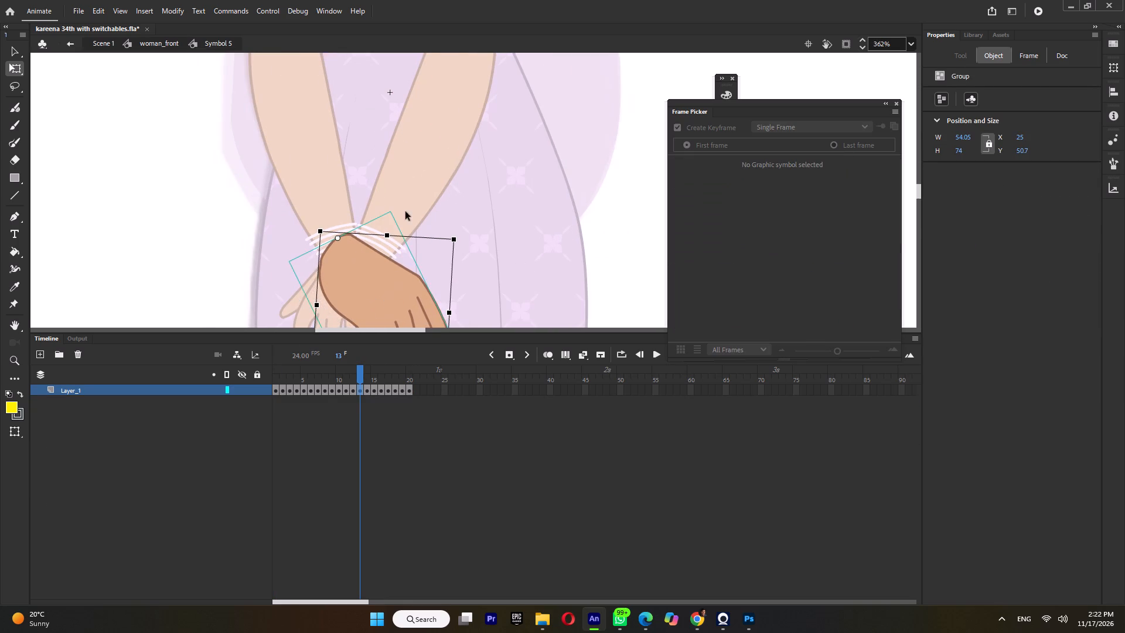
pyautogui.keyDown('ctrl'); pyautogui.scroll(-4, 405, 212); pyautogui.keyUp('ctrl')
pyautogui.keyDown('shift'); pyautogui.moveTo(422, 285); pyautogui.dragTo(417, 281); pyautogui.keyUp('shift')
pyautogui.moveTo(421, 280); pyautogui.dragTo(415, 300)
pyautogui.keyDown('ctrl'); pyautogui.scroll(6, 391, 240); pyautogui.keyUp('ctrl')
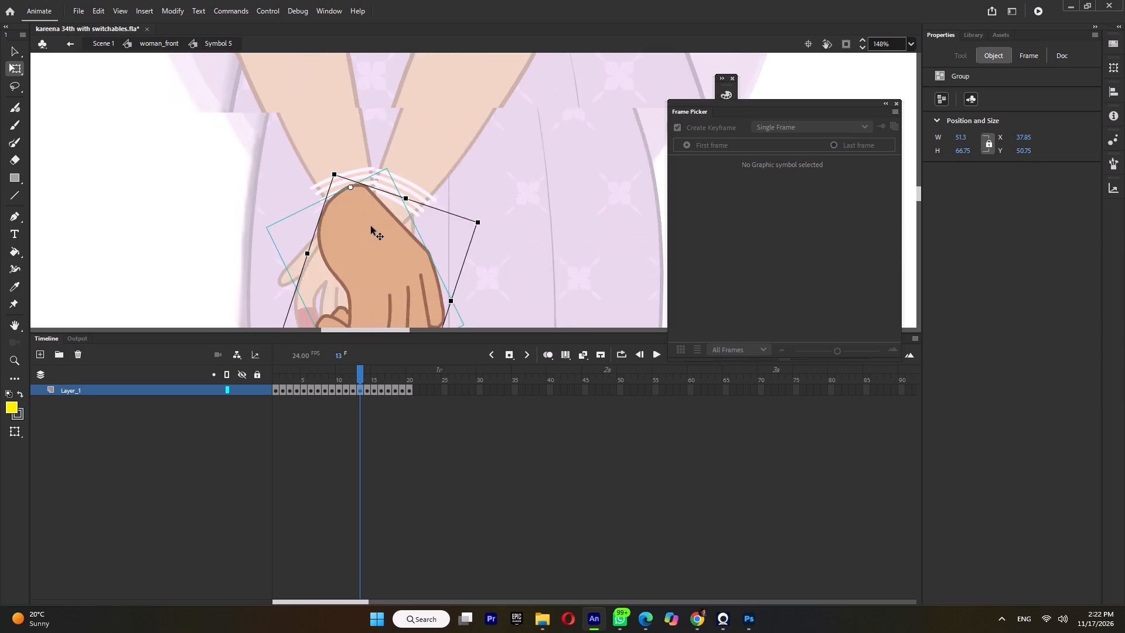
pyautogui.keyDown('ctrl'); pyautogui.scroll(4, 367, 226); pyautogui.keyUp('ctrl')
pyautogui.keyDown('ctrl'); pyautogui.middleClick(367, 226); pyautogui.keyUp('ctrl')
pyautogui.moveTo(369, 227); pyautogui.dragTo(388, 242)
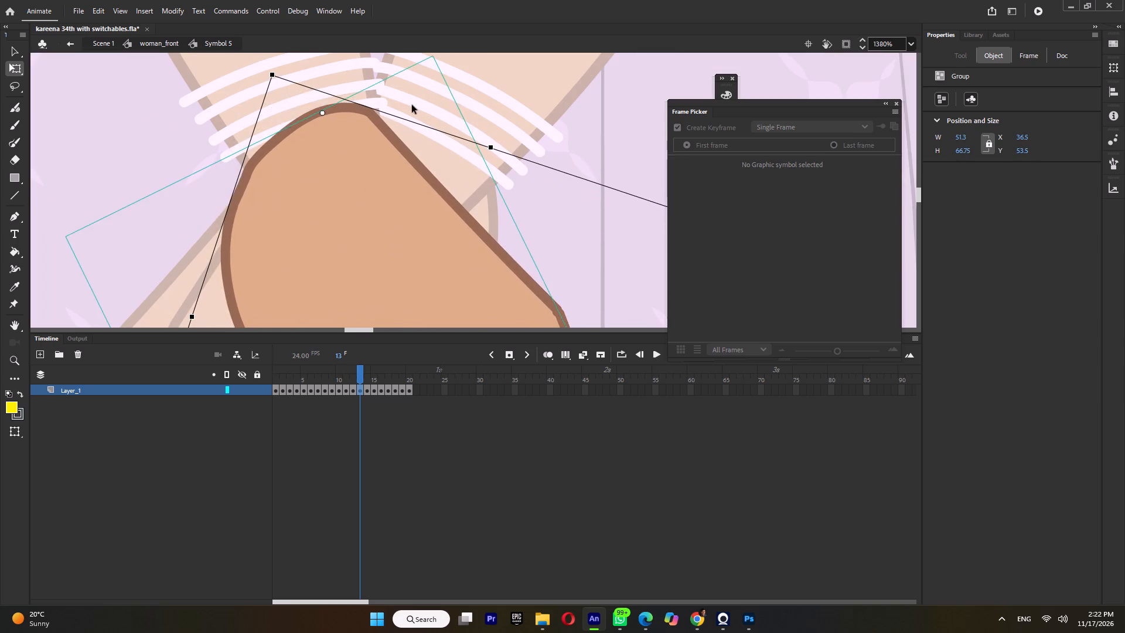
pyautogui.keyDown('ctrl'); pyautogui.scroll(-11, 412, 105); pyautogui.keyUp('ctrl')
pyautogui.doubleClick(510, 143)
# Switch the original hand on the Symbol_5 layer to the fist in pose 5.
pyautogui.keyDown('ctrl'); pyautogui.scroll(-6, 478, 189); pyautogui.keyUp('ctrl')
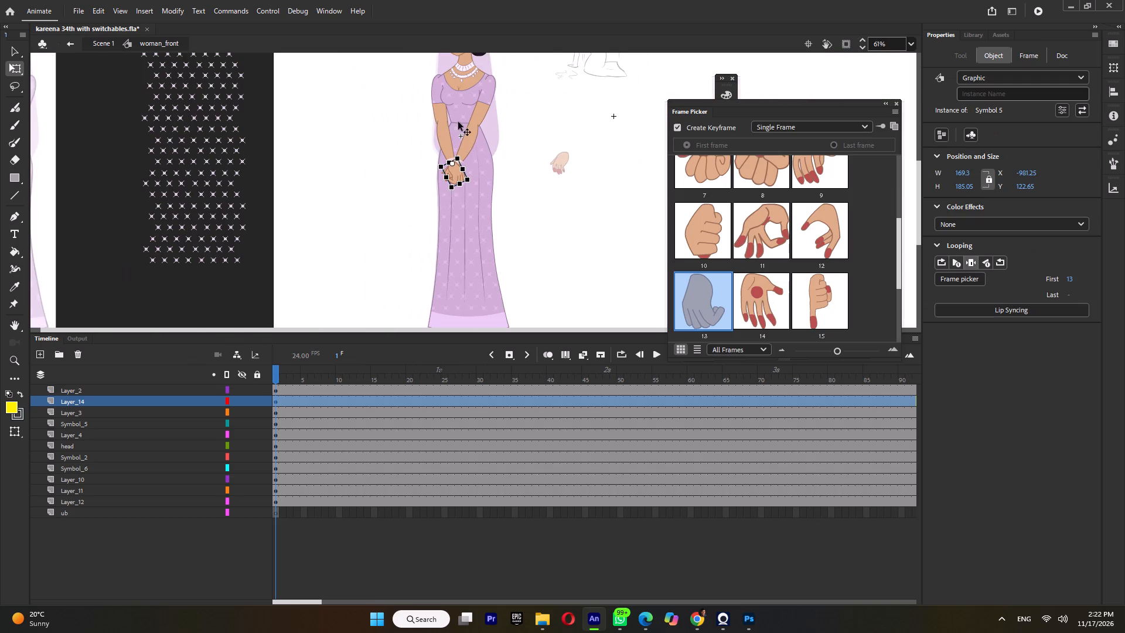
pyautogui.click(467, 133)
pyautogui.keyDown('ctrl'); pyautogui.scroll(6, 450, 178); pyautogui.keyUp('ctrl')
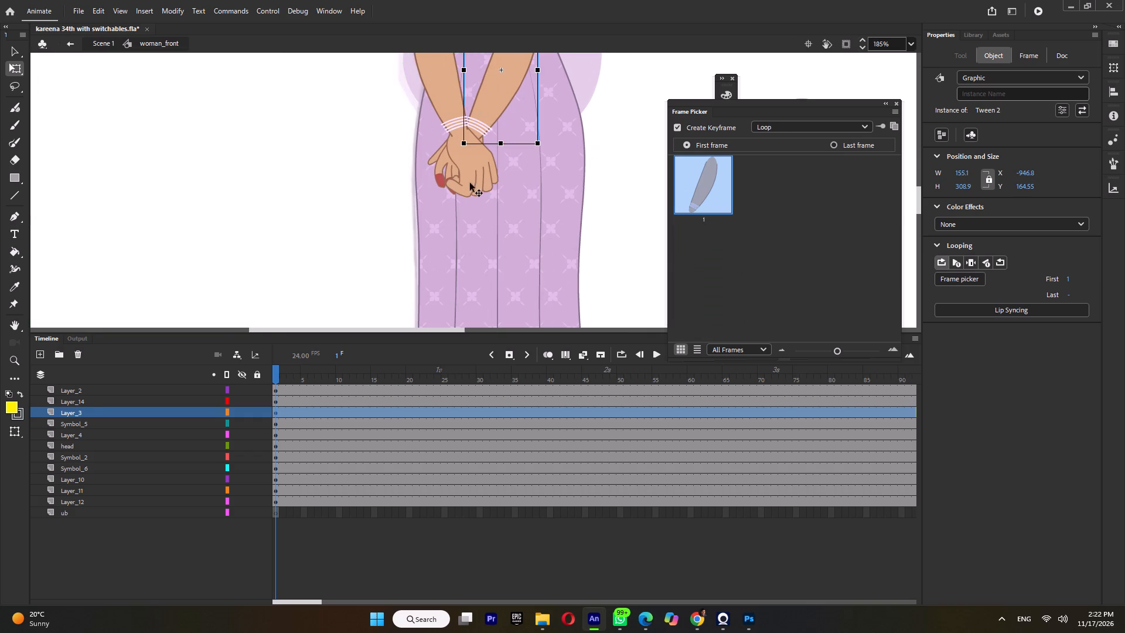
pyautogui.click(470, 183)
pyautogui.click(438, 178)
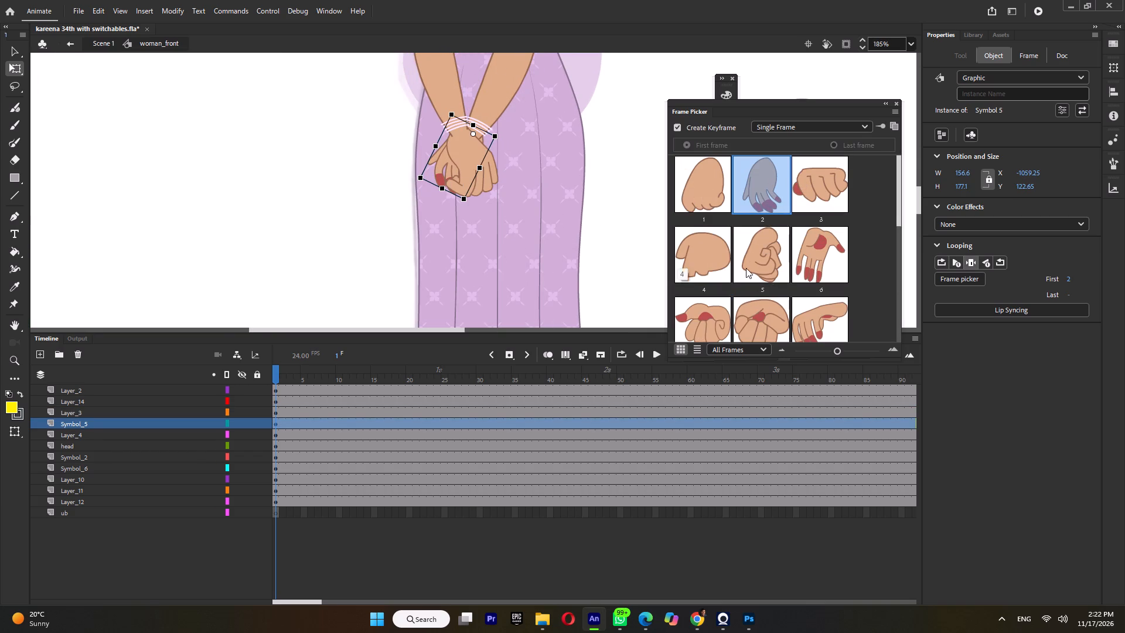
pyautogui.click(746, 239)
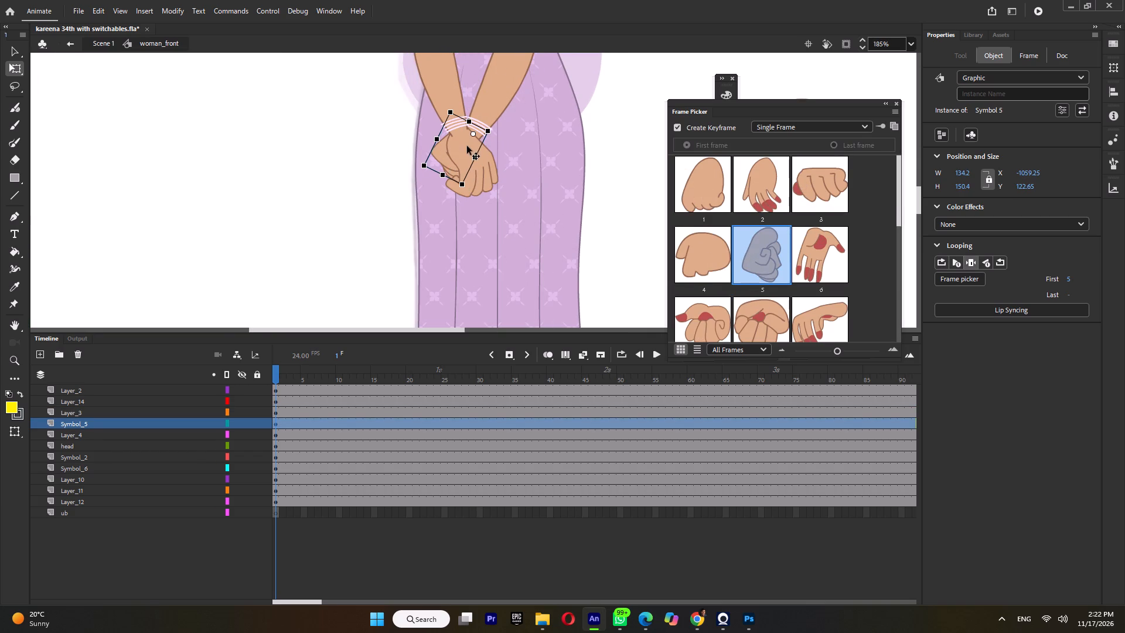
# Switch the flipped hand on Layer_14 to pose 2.
pyautogui.click(467, 146)
pyautogui.scroll(6, 778, 189)
pyautogui.click(768, 179)
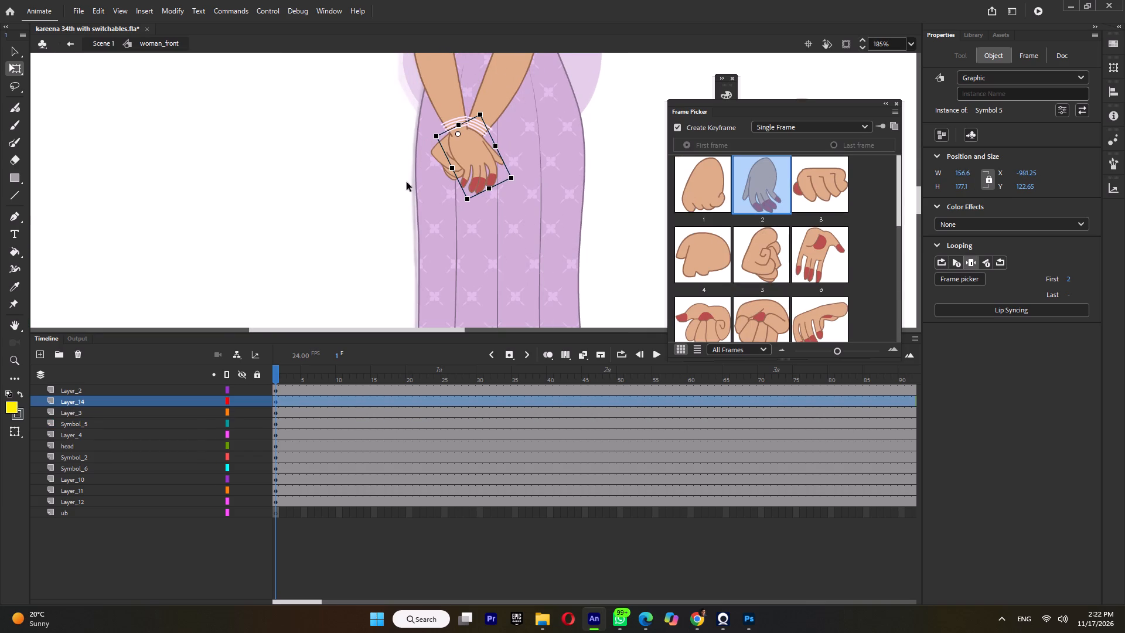
# Try poses 3, 2, 6 and 8 on the original Symbol_5 hand and set it to pose 7.
pyautogui.click(437, 154)
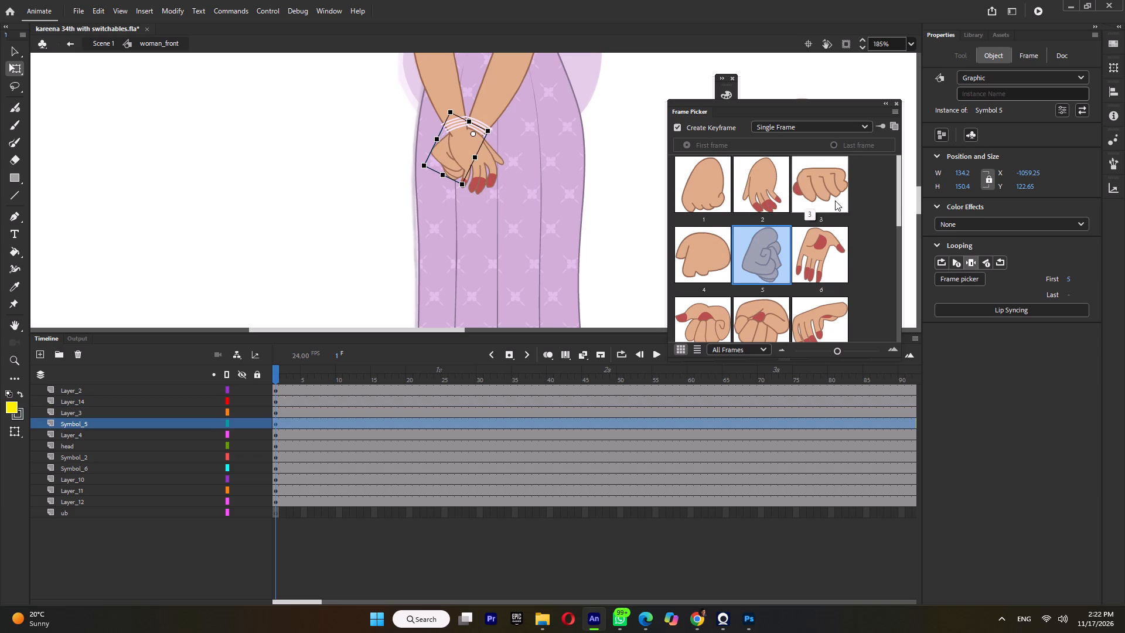
pyautogui.click(835, 200)
pyautogui.click(786, 194)
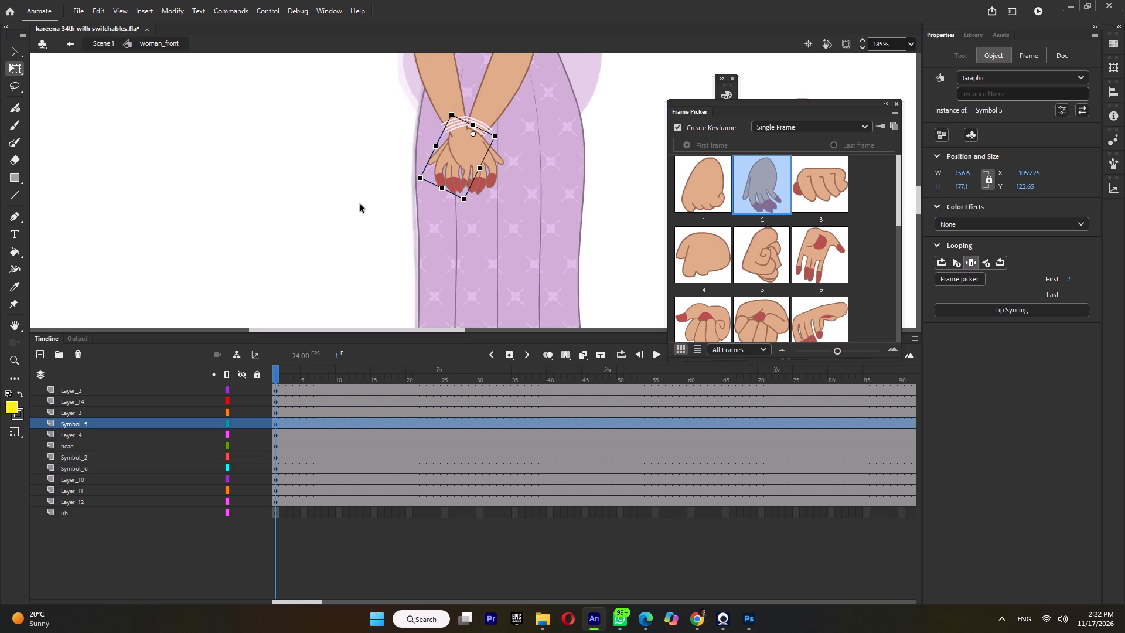
pyautogui.click(823, 243)
pyautogui.click(768, 323)
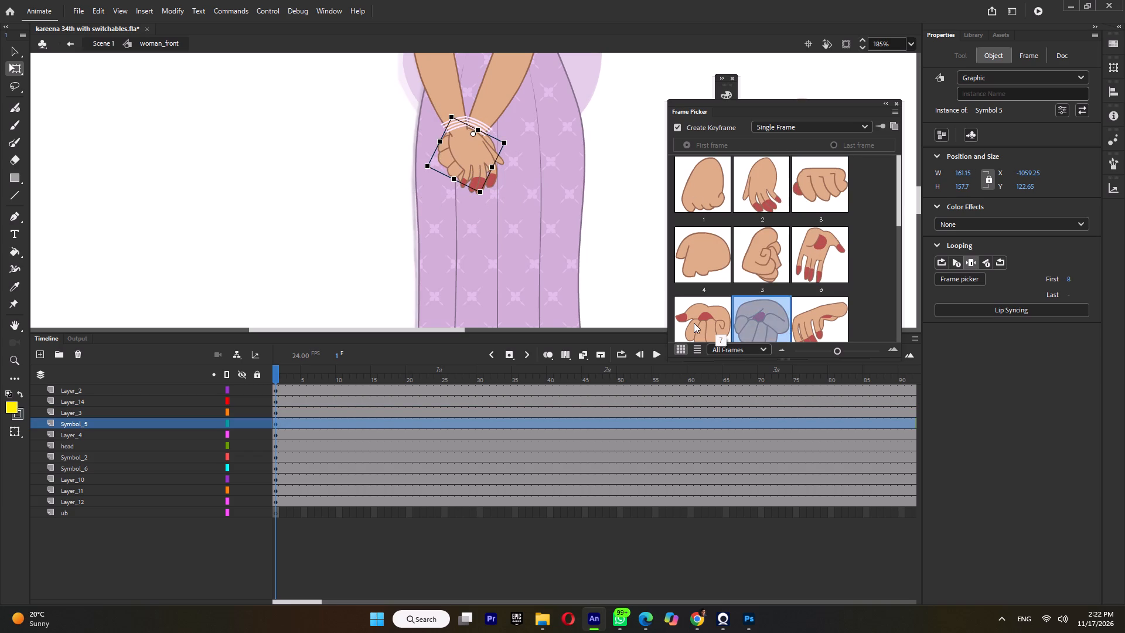
pyautogui.click(694, 323)
# Switch the flipped hand on Layer_14 to pose 4.
pyautogui.click(479, 161)
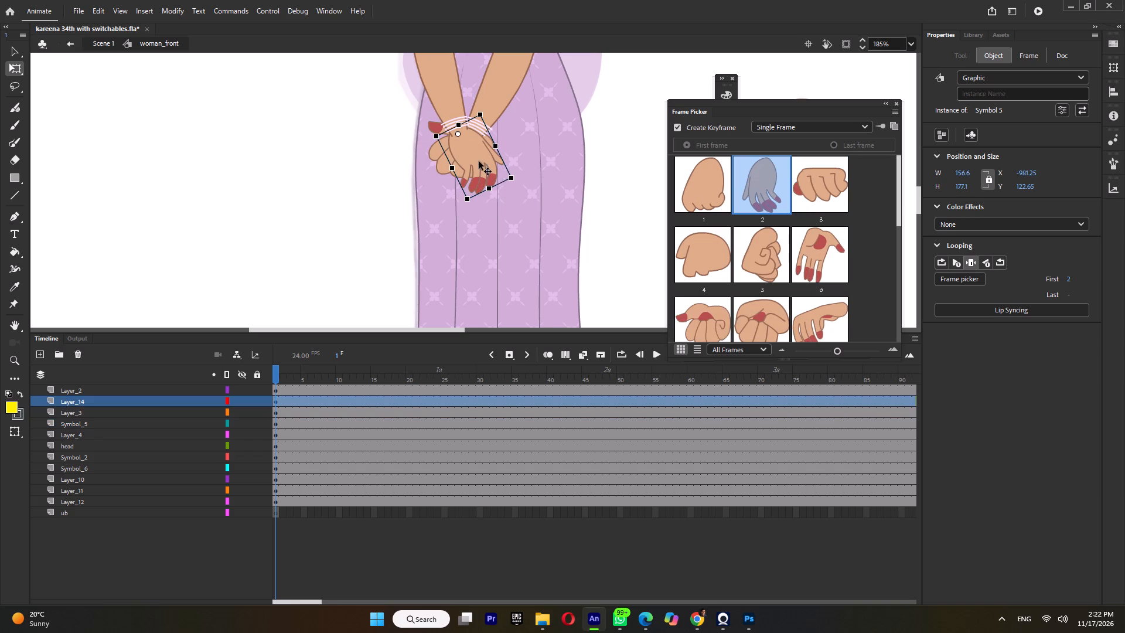
pyautogui.click(711, 271)
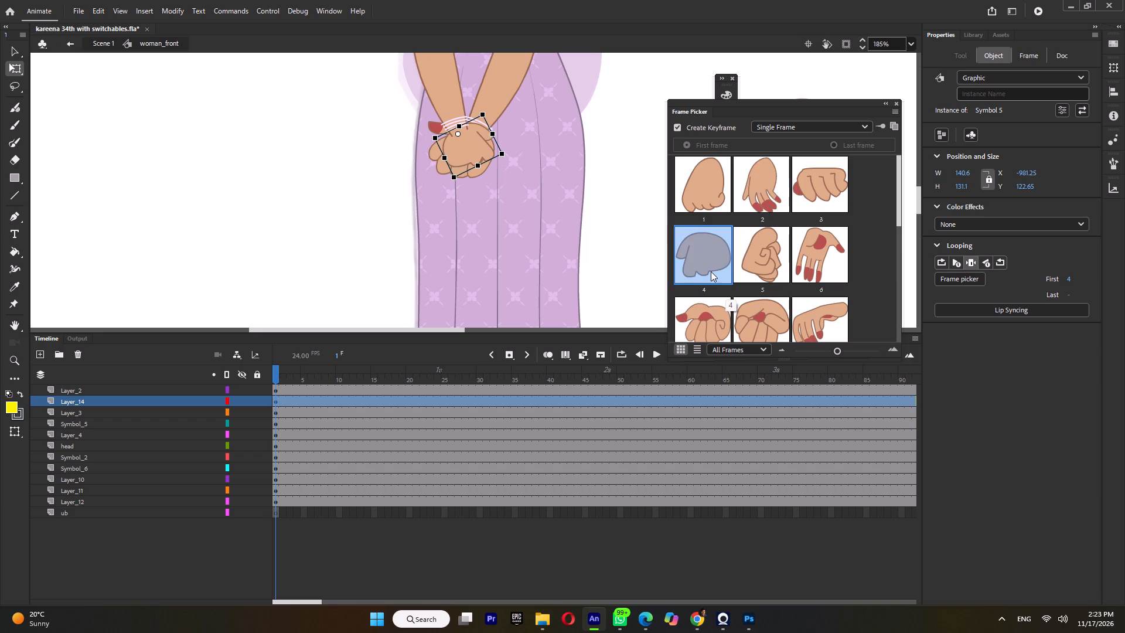
# Inside the hand symbol, move pose 7 onto the bracelet wrist, slightly adjust its fit, and return to woman_front.
pyautogui.doubleClick(438, 168)
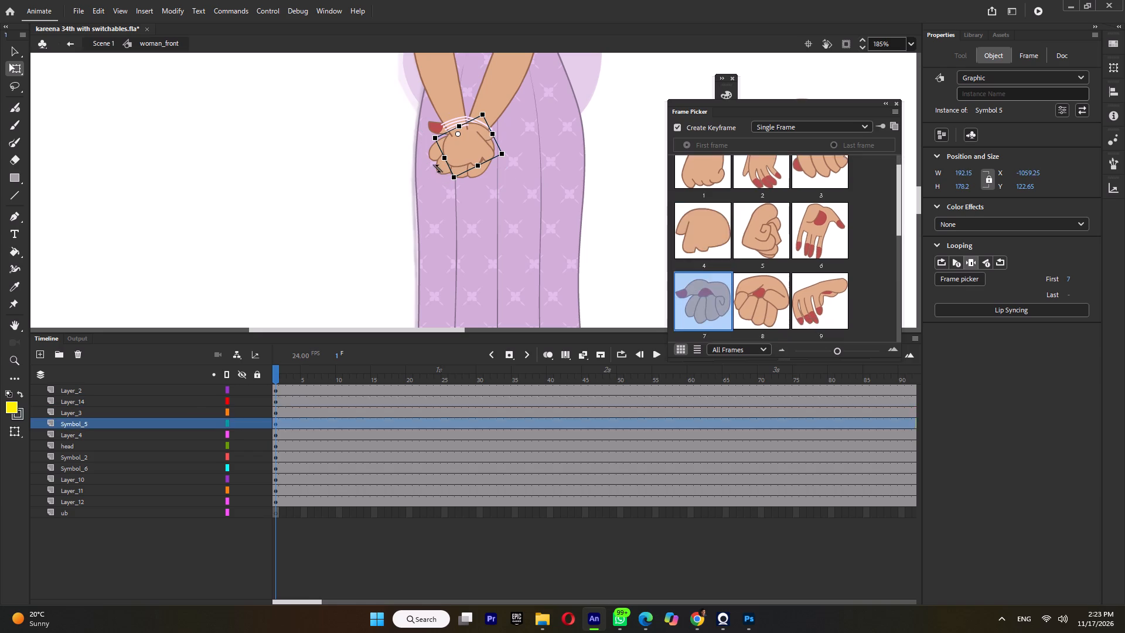
pyautogui.moveTo(459, 147); pyautogui.dragTo(476, 128)
pyautogui.keyDown('ctrl'); pyautogui.scroll(4, 454, 152); pyautogui.keyUp('ctrl')
pyautogui.keyDown('shift'); pyautogui.moveTo(360, 99); pyautogui.dragTo(374, 99); pyautogui.keyUp('shift')
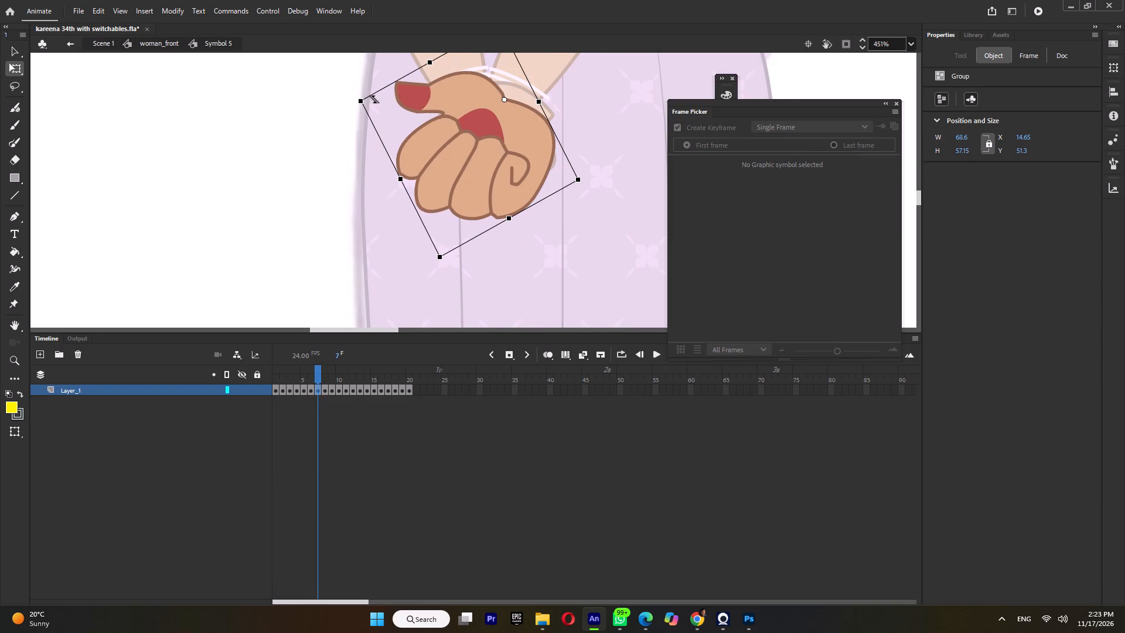
pyautogui.keyDown('shift'); pyautogui.moveTo(374, 99); pyautogui.dragTo(375, 99); pyautogui.keyUp('shift')
pyautogui.keyDown('shift'); pyautogui.moveTo(364, 102); pyautogui.dragTo(372, 103); pyautogui.keyUp('shift')
pyautogui.keyDown('ctrl'); pyautogui.scroll(-11, 448, 236); pyautogui.keyUp('ctrl')
pyautogui.doubleClick(512, 207)
pyautogui.click(516, 207)
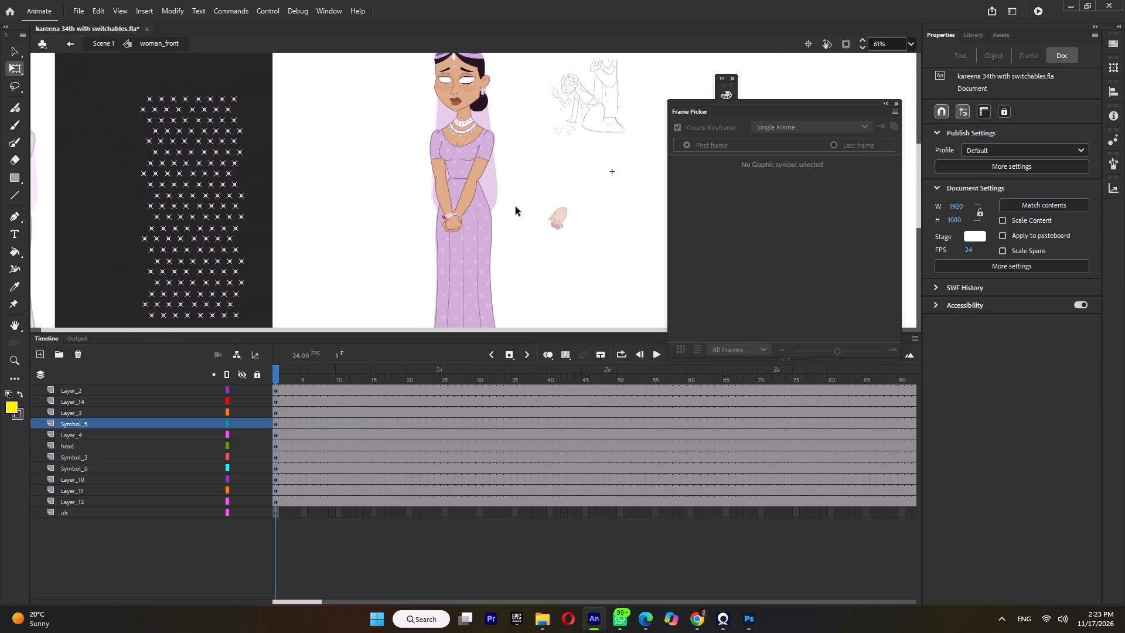
# Open the head symbol for editing and unlock all of its layers.
pyautogui.keyDown('ctrl'); pyautogui.scroll(-3, 515, 207); pyautogui.keyUp('ctrl')
pyautogui.click(380, 135)
pyautogui.keyDown('ctrl'); pyautogui.scroll(6, 380, 135); pyautogui.keyUp('ctrl')
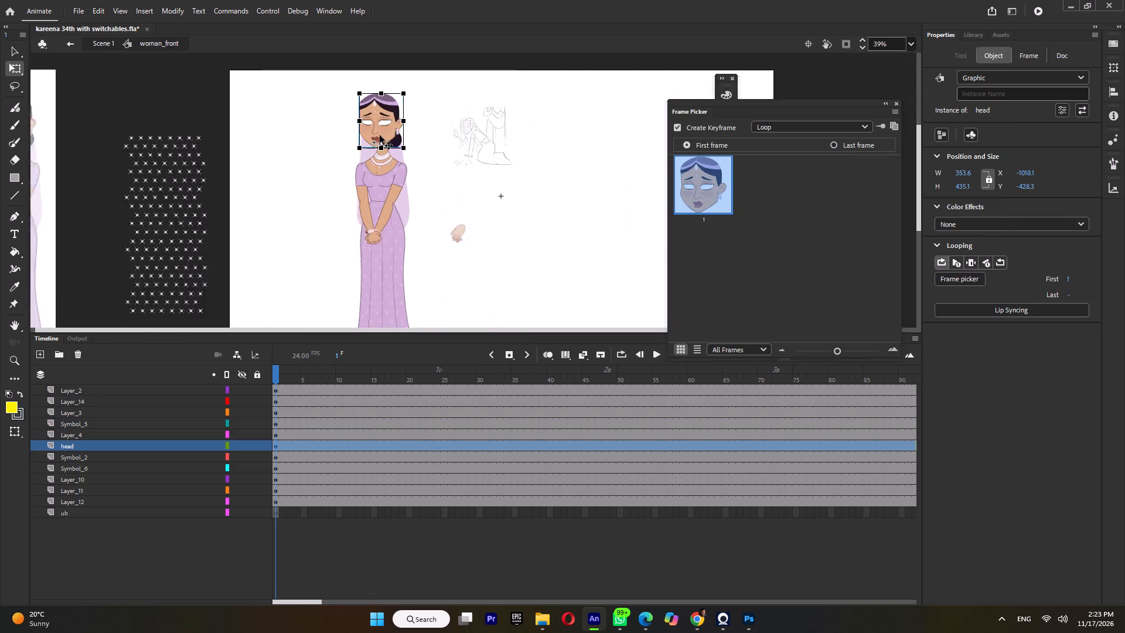
pyautogui.doubleClick(380, 135)
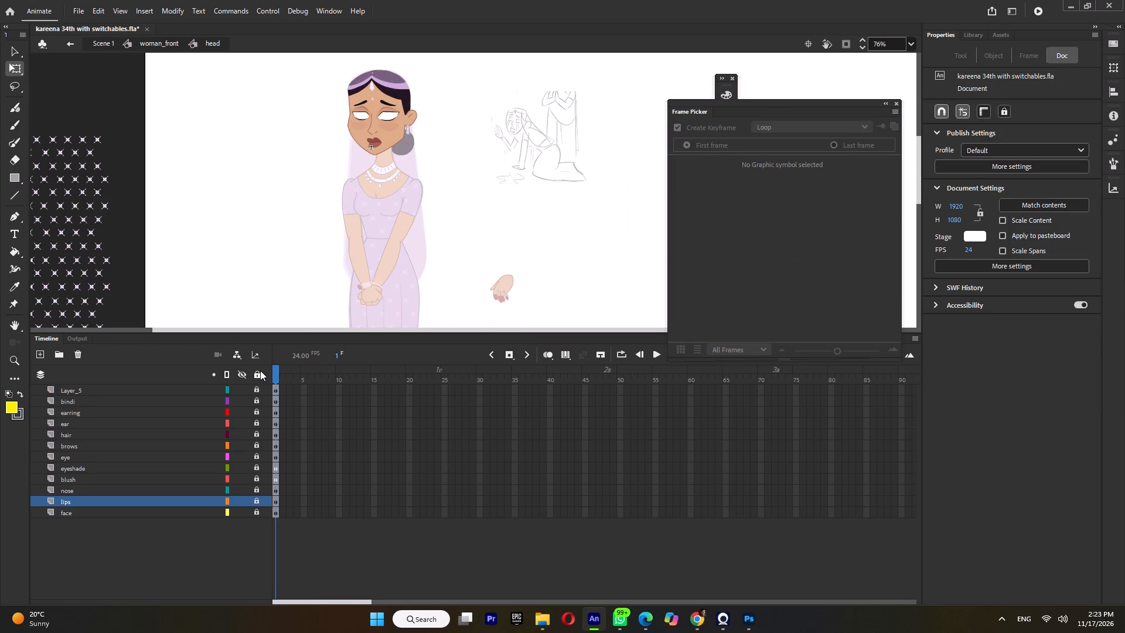
pyautogui.click(260, 371)
# Extend every layer of the head symbol with frames out to frame 106.
pyautogui.doubleClick(879, 374)
pyautogui.press('F5')
pyautogui.press('F5')
pyautogui.press('F5')
pyautogui.press('F5')
pyautogui.press('F5')
pyautogui.press('F5')
pyautogui.press('F5')
pyautogui.press('F5')
pyautogui.press('F5')
pyautogui.press('F5')
pyautogui.press('F5')
pyautogui.press('F5')
pyautogui.press('F5')
pyautogui.press('F5')
pyautogui.press('F5')
pyautogui.press('F5')
pyautogui.press('F5')
pyautogui.press('F5')
pyautogui.press('F5')
pyautogui.press('F5')
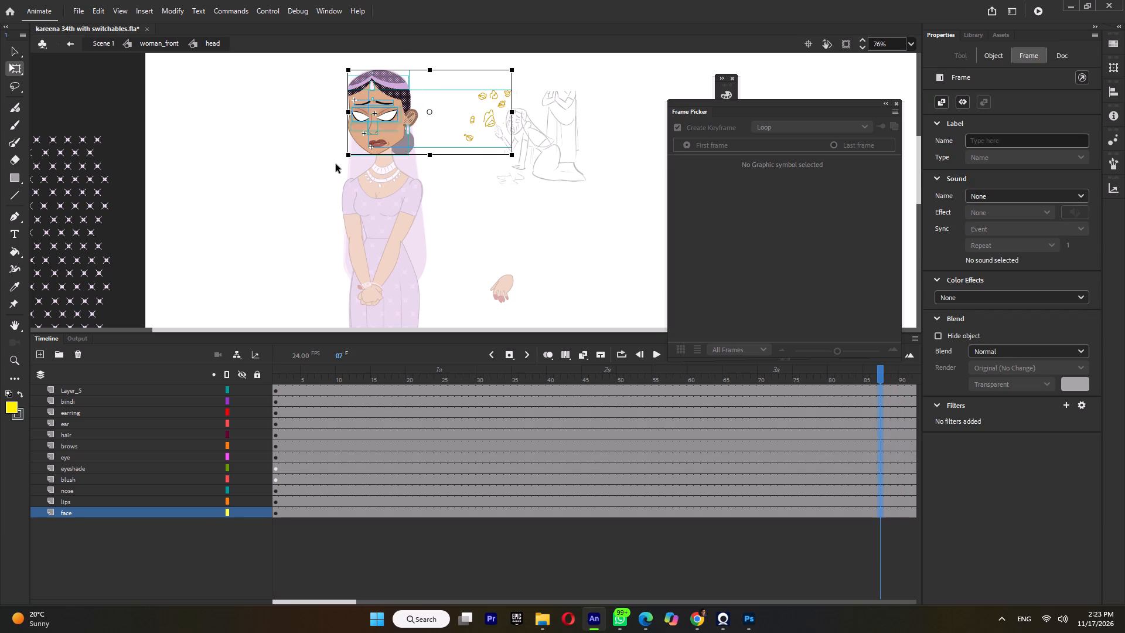
# Check the face and lips layers, open the lips symbol, and examine its mouth shapes frame by frame for stray sketches.
pyautogui.click(117, 512)
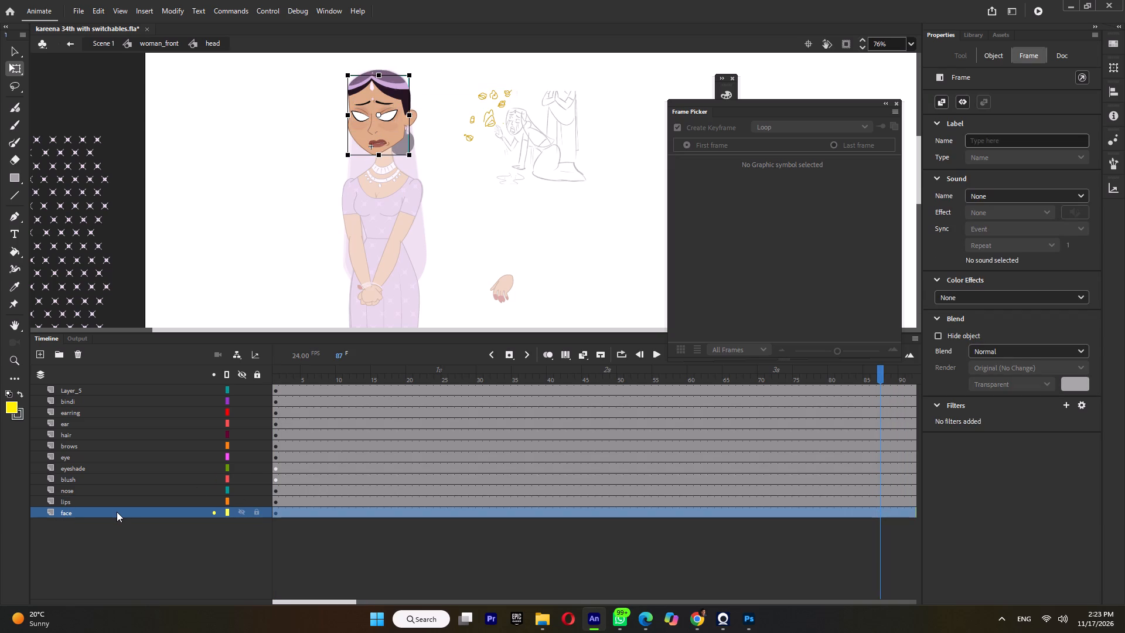
pyautogui.click(114, 499)
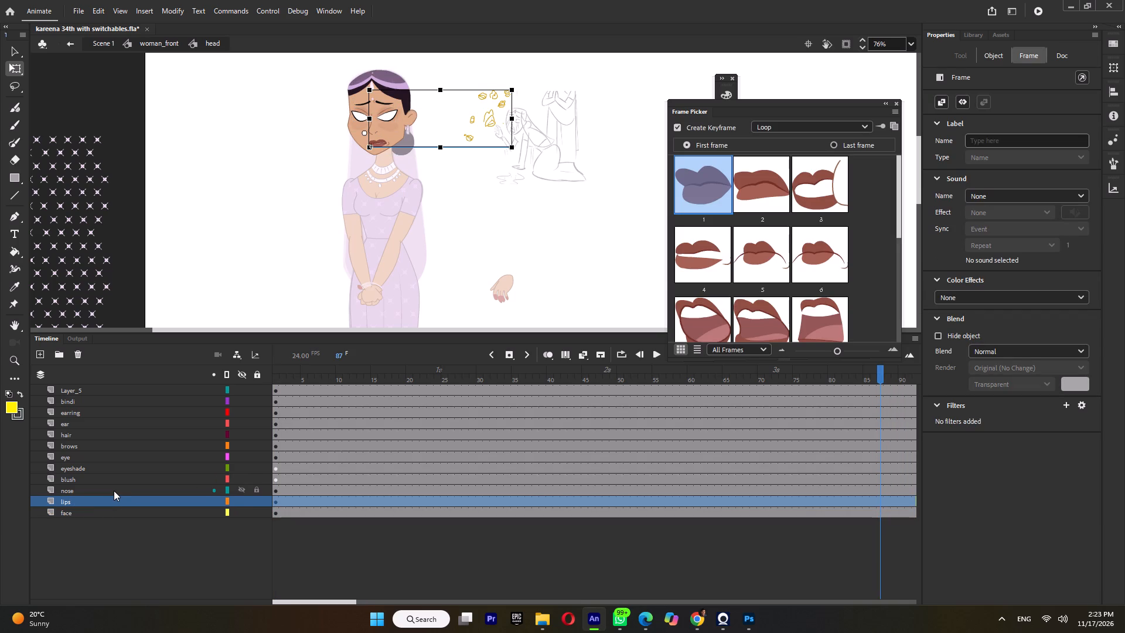
pyautogui.keyDown('ctrl'); pyautogui.scroll(4, 381, 112); pyautogui.keyUp('ctrl')
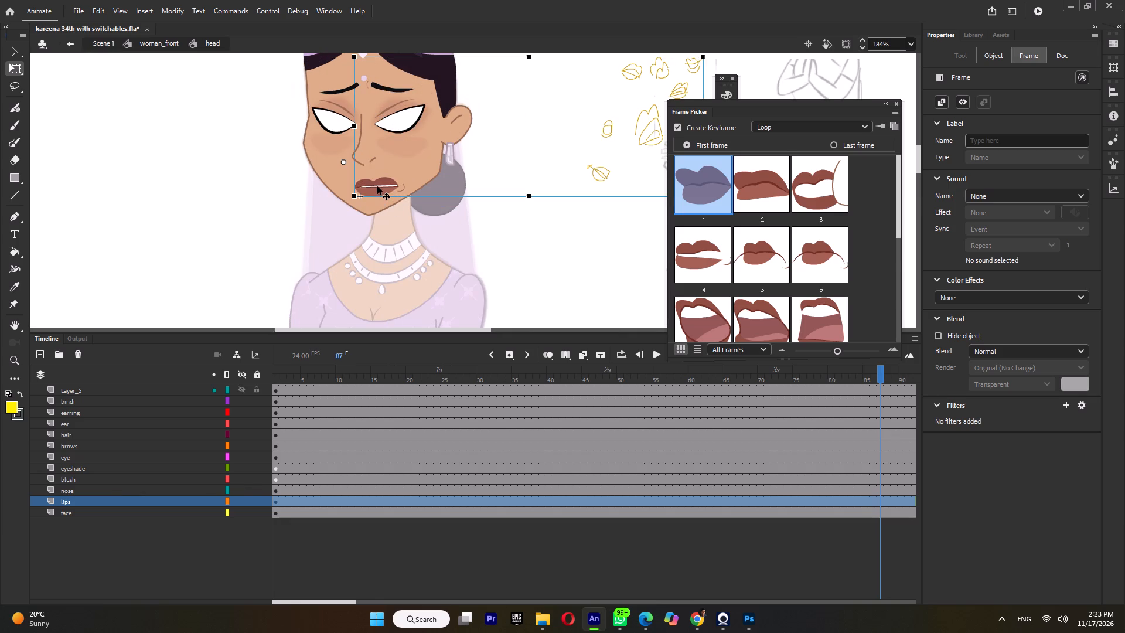
pyautogui.doubleClick(377, 186)
pyautogui.moveTo(299, 382); pyautogui.dragTo(298, 397)
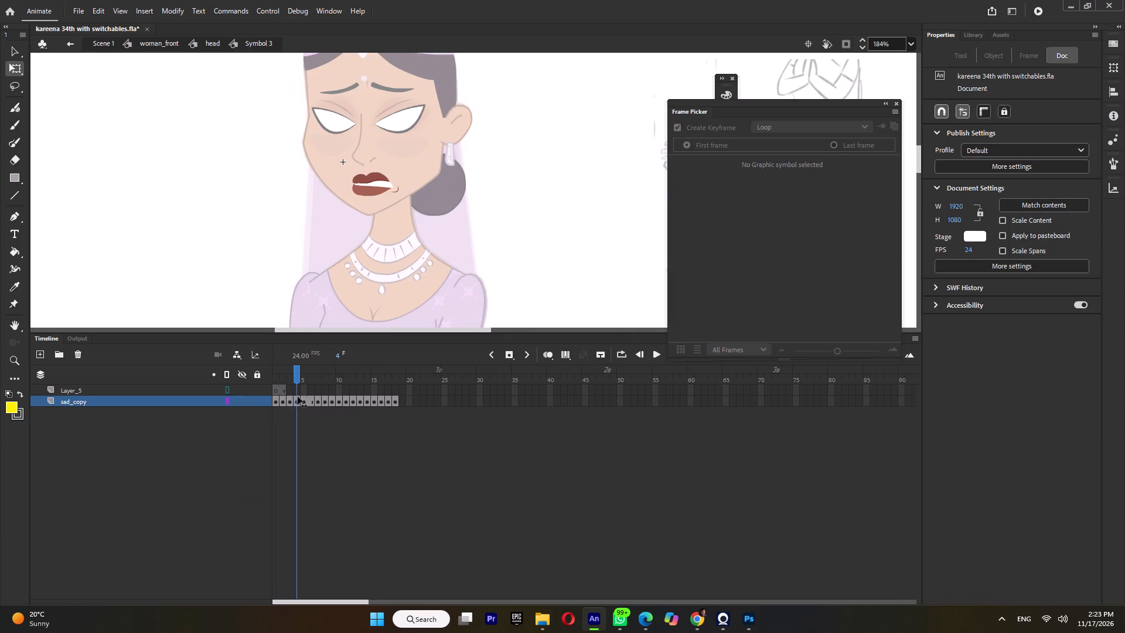
pyautogui.moveTo(298, 397); pyautogui.dragTo(362, 410)
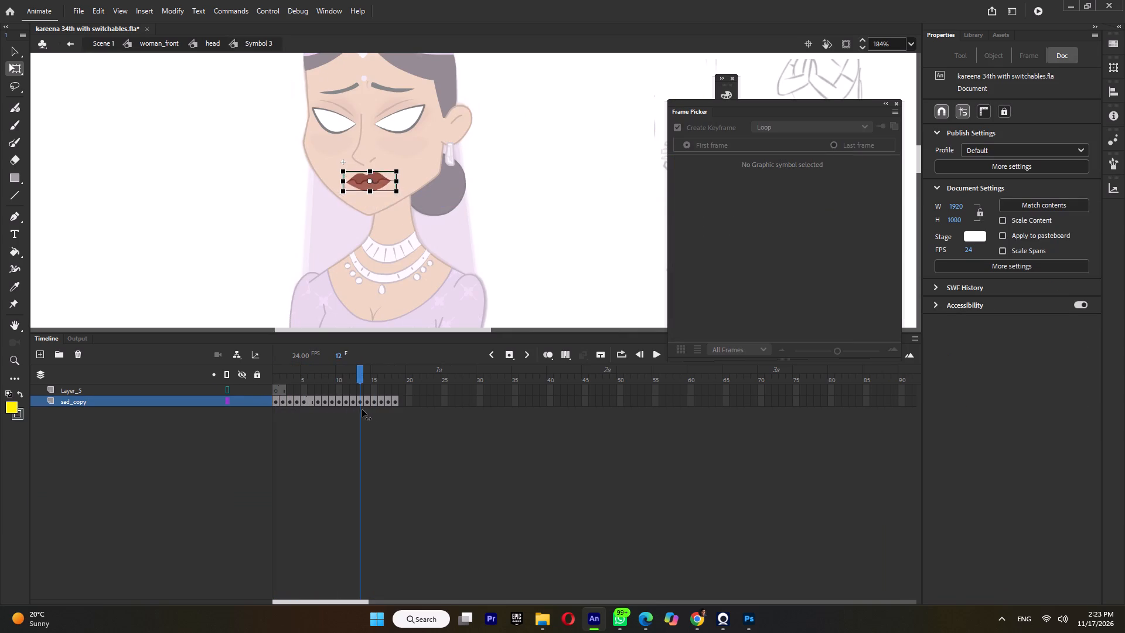
pyautogui.moveTo(362, 410); pyautogui.dragTo(397, 416)
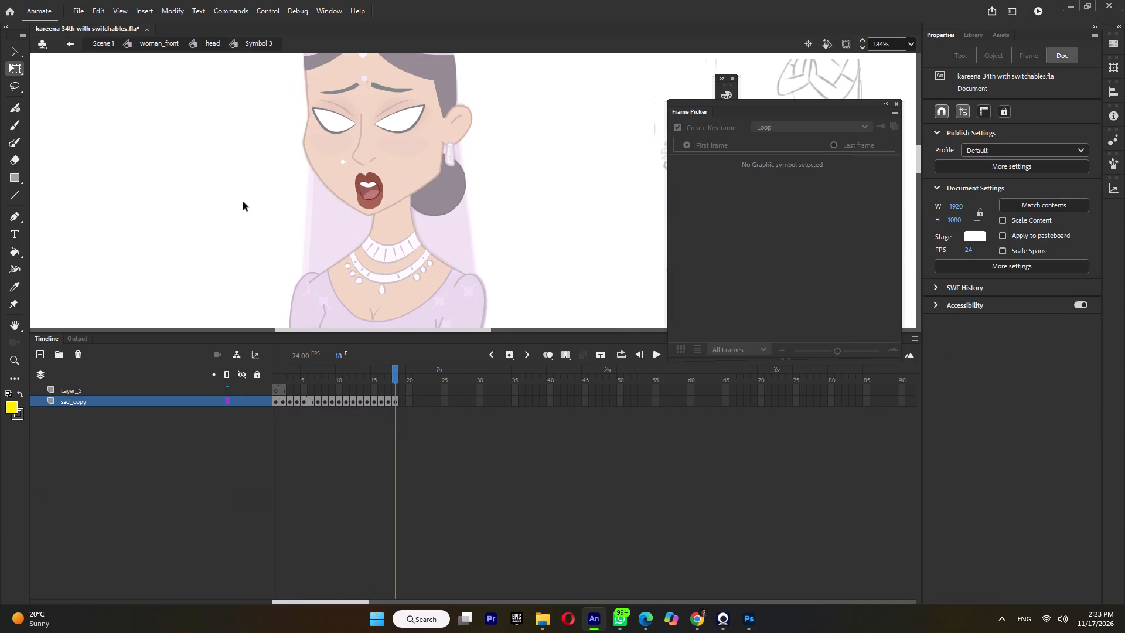
pyautogui.moveTo(282, 376); pyautogui.dragTo(293, 385)
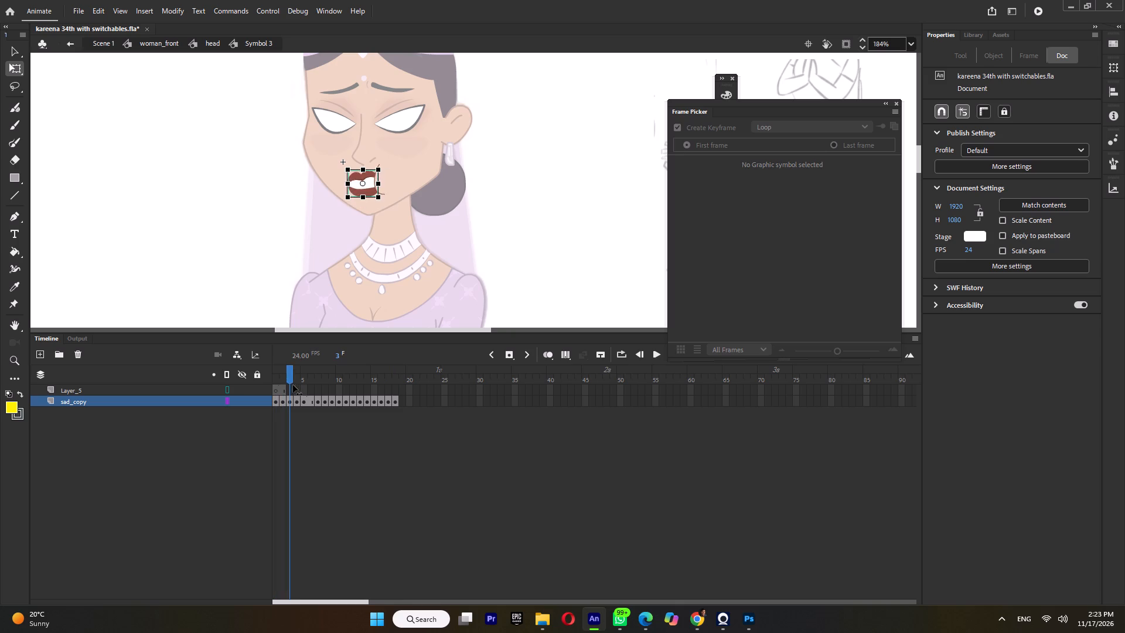
pyautogui.moveTo(293, 385); pyautogui.dragTo(302, 389)
pyautogui.keyDown('ctrl'); pyautogui.scroll(-6, 353, 232); pyautogui.keyUp('ctrl')
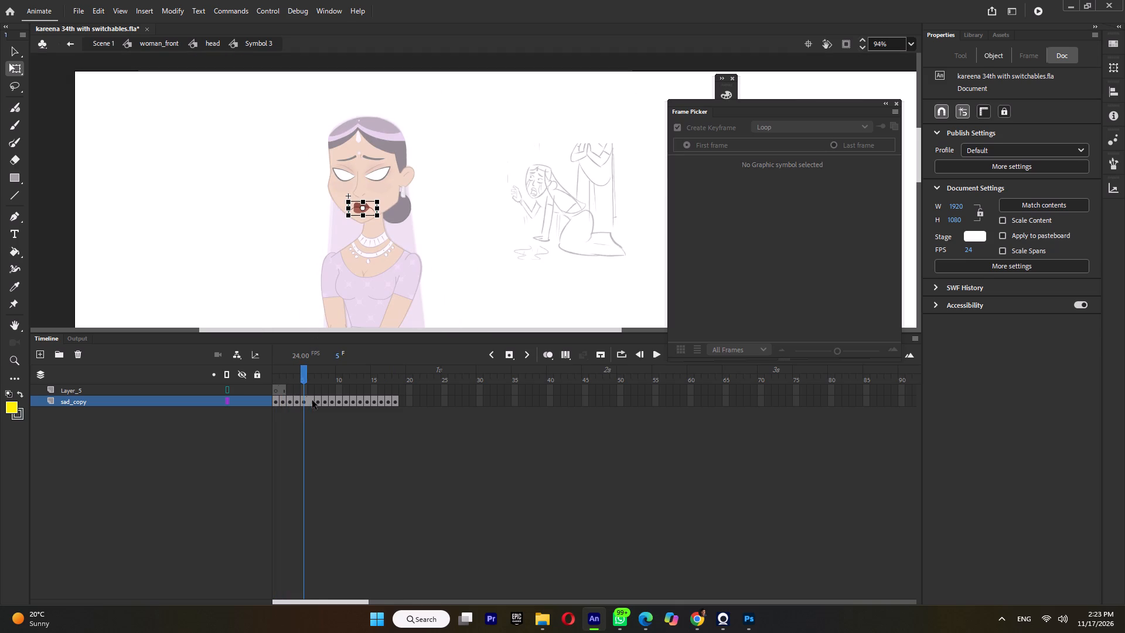
pyautogui.click(312, 401)
pyautogui.click(318, 401)
pyautogui.click(326, 403)
# Delete the stray orange mouth sketches beside the character on frames 14 to 17 of the lips symbol and return to the head symbol.
pyautogui.moveTo(325, 379); pyautogui.dragTo(368, 393)
pyautogui.moveTo(621, 97); pyautogui.dragTo(445, 322)
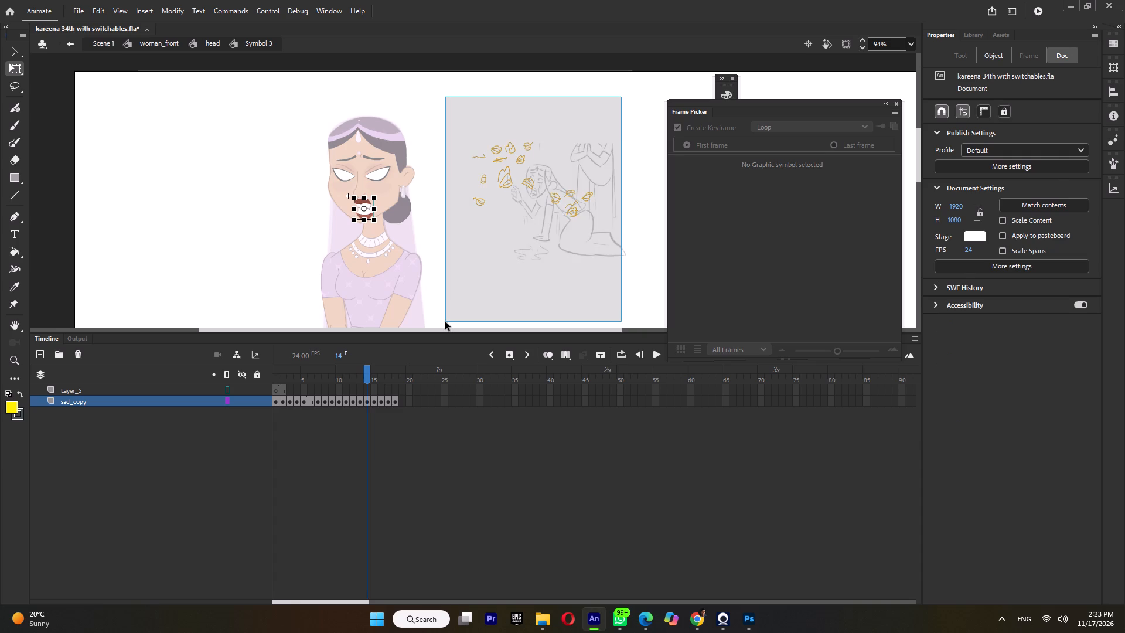
pyautogui.press('Delete')
pyautogui.click(374, 374)
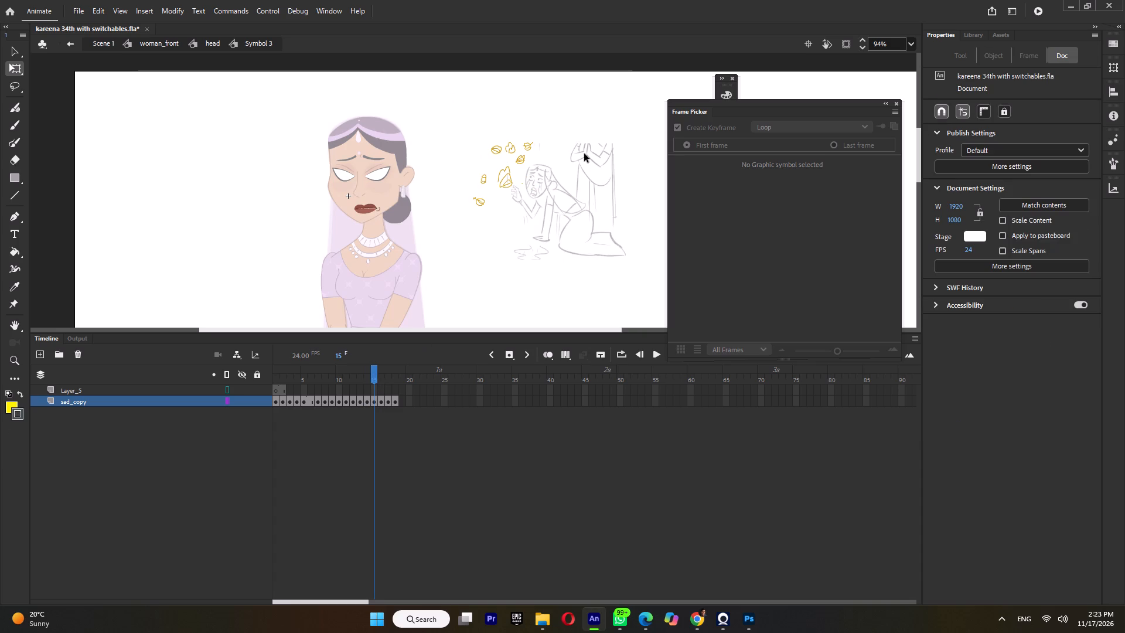
pyautogui.moveTo(576, 103); pyautogui.dragTo(455, 273)
pyautogui.press('Delete')
pyautogui.click(381, 375)
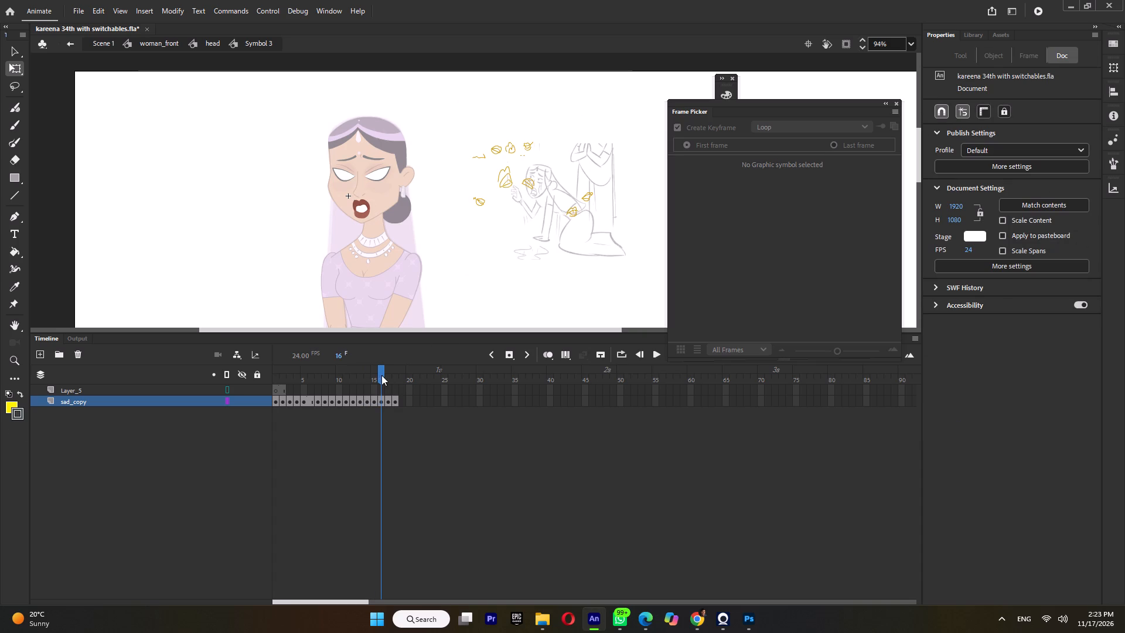
pyautogui.moveTo(577, 107); pyautogui.dragTo(442, 249)
pyautogui.press('Delete')
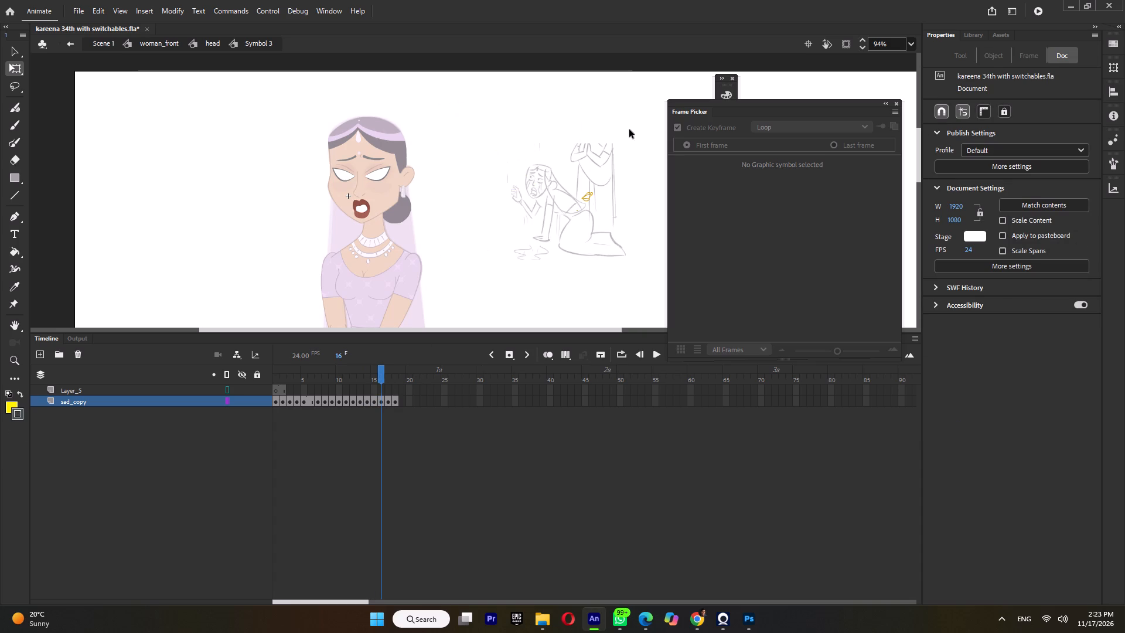
pyautogui.moveTo(623, 137); pyautogui.dragTo(514, 258)
pyautogui.press('Delete')
pyautogui.click(386, 380)
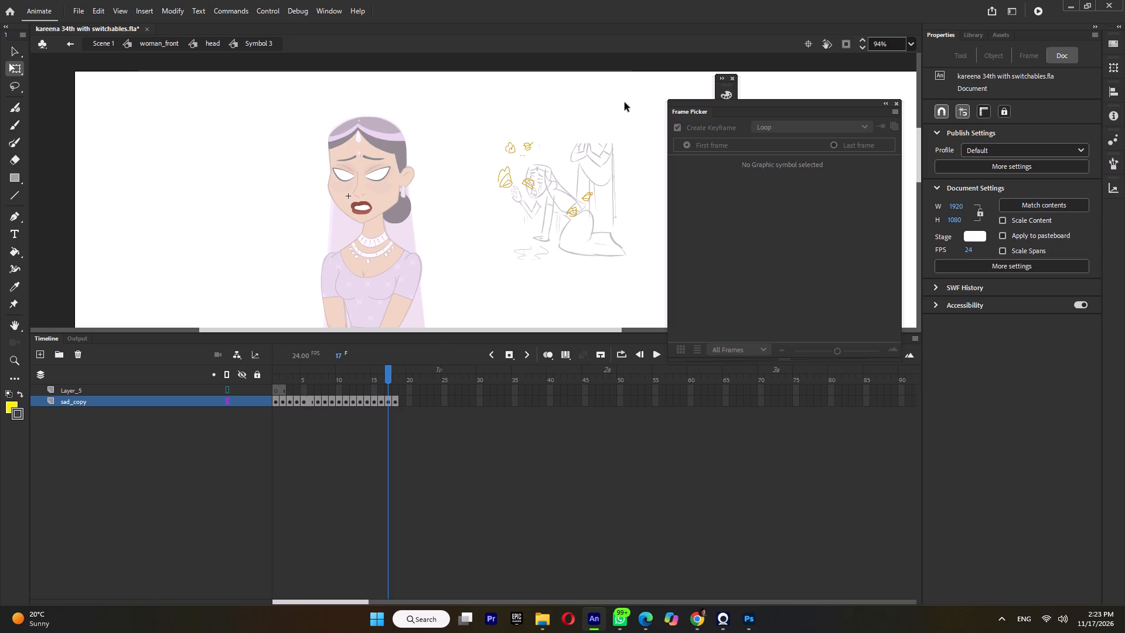
pyautogui.moveTo(628, 100); pyautogui.dragTo(466, 338)
pyautogui.press('Delete')
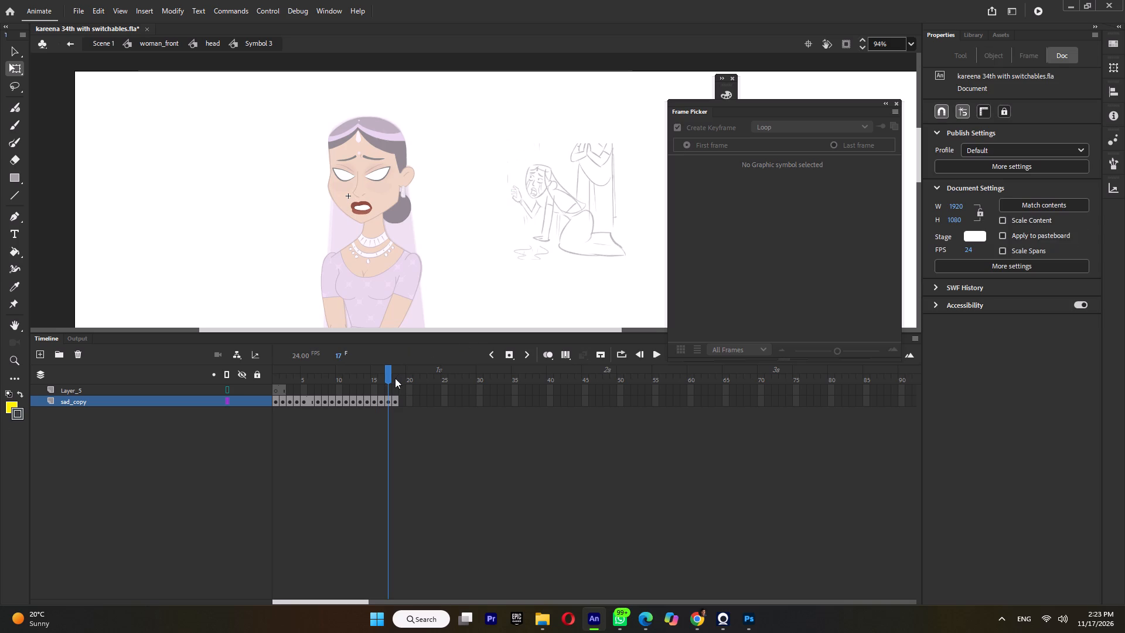
pyautogui.click(394, 378)
pyautogui.doubleClick(433, 239)
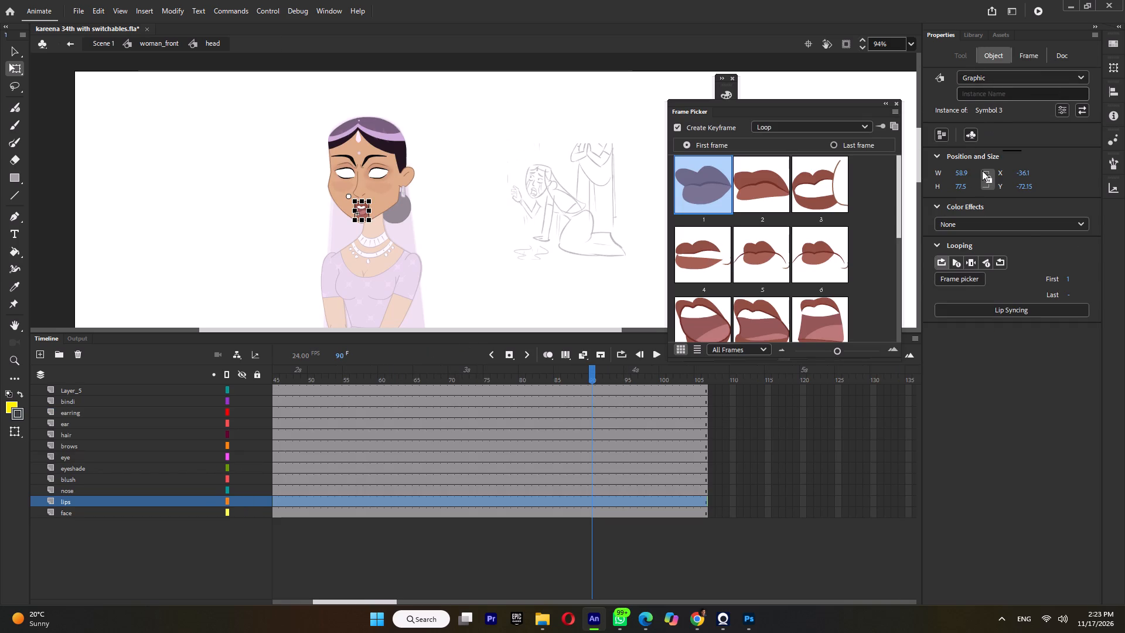
# Set the lips graphic's looping to Single Frame and return the playhead to frame 1.
pyautogui.click(969, 260)
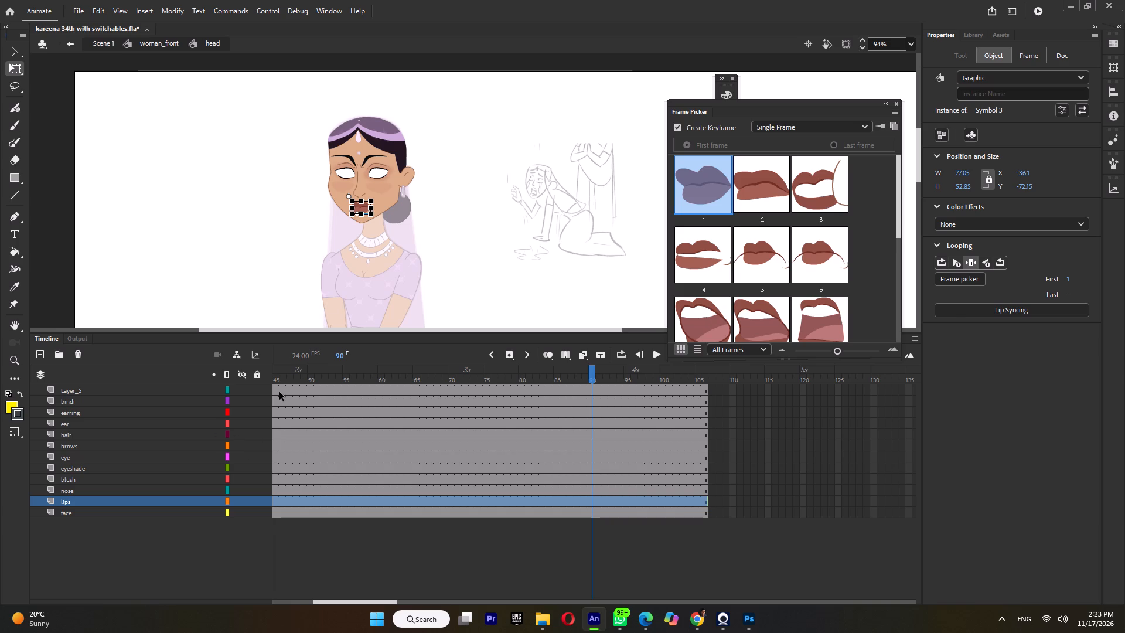
pyautogui.moveTo(293, 375); pyautogui.dragTo(189, 394)
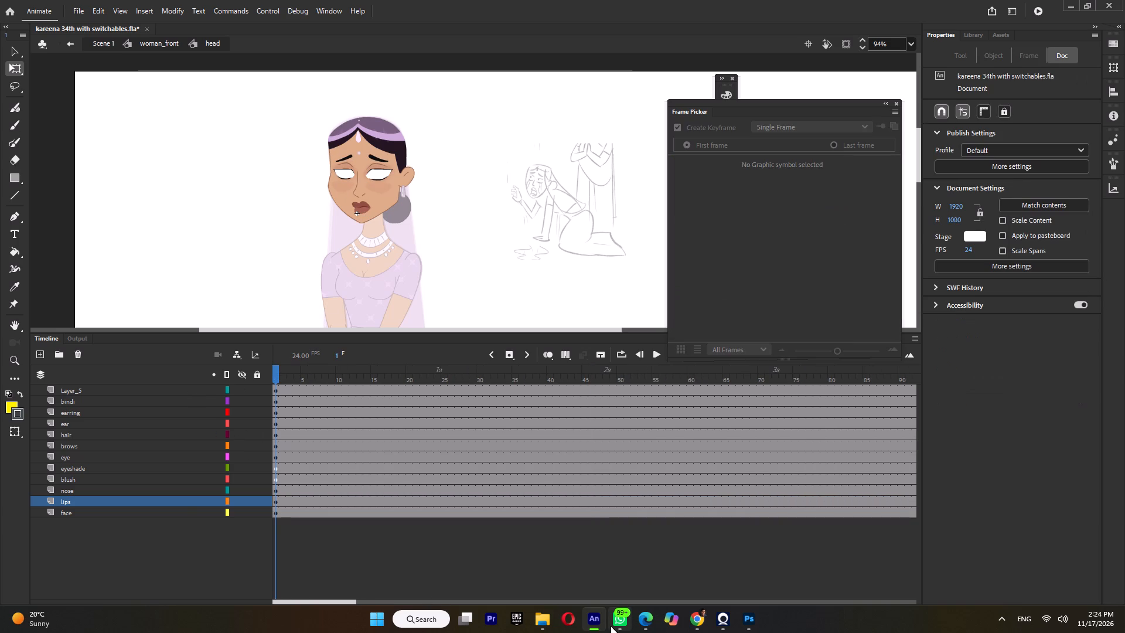